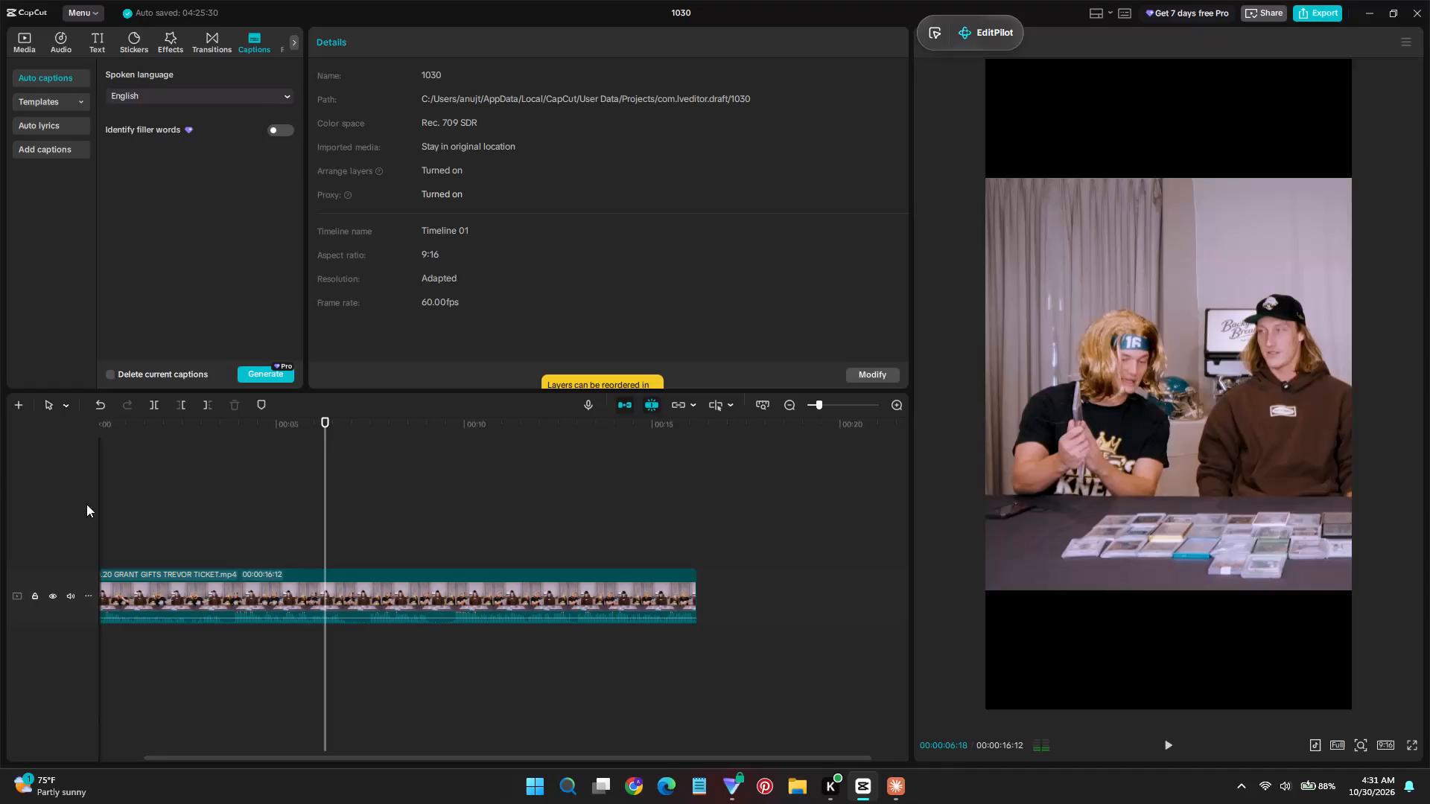
# Play back the opening second of the video clip from the start of the timeline.
pyautogui.moveTo(233, 432); pyautogui.dragTo(54, 447)
pyautogui.keyDown('ctrl'); pyautogui.scroll(-3, 183, 543); pyautogui.keyUp('ctrl')
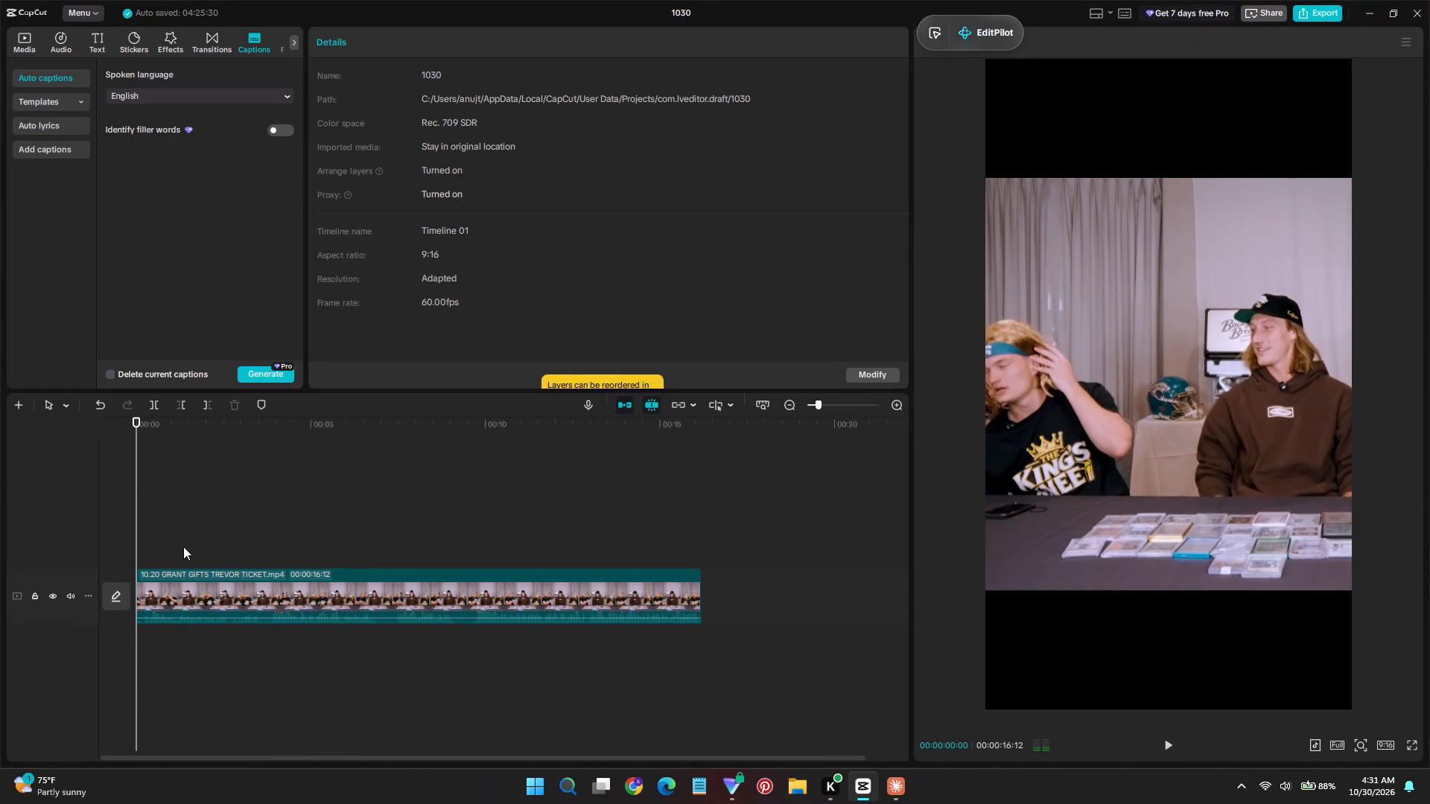
pyautogui.keyDown('ctrl'); pyautogui.scroll(-1, 183, 546); pyautogui.keyUp('ctrl')
pyautogui.keyDown('ctrl'); pyautogui.scroll(4, 183, 547); pyautogui.keyUp('ctrl')
pyautogui.press('space')
pyautogui.press('space')
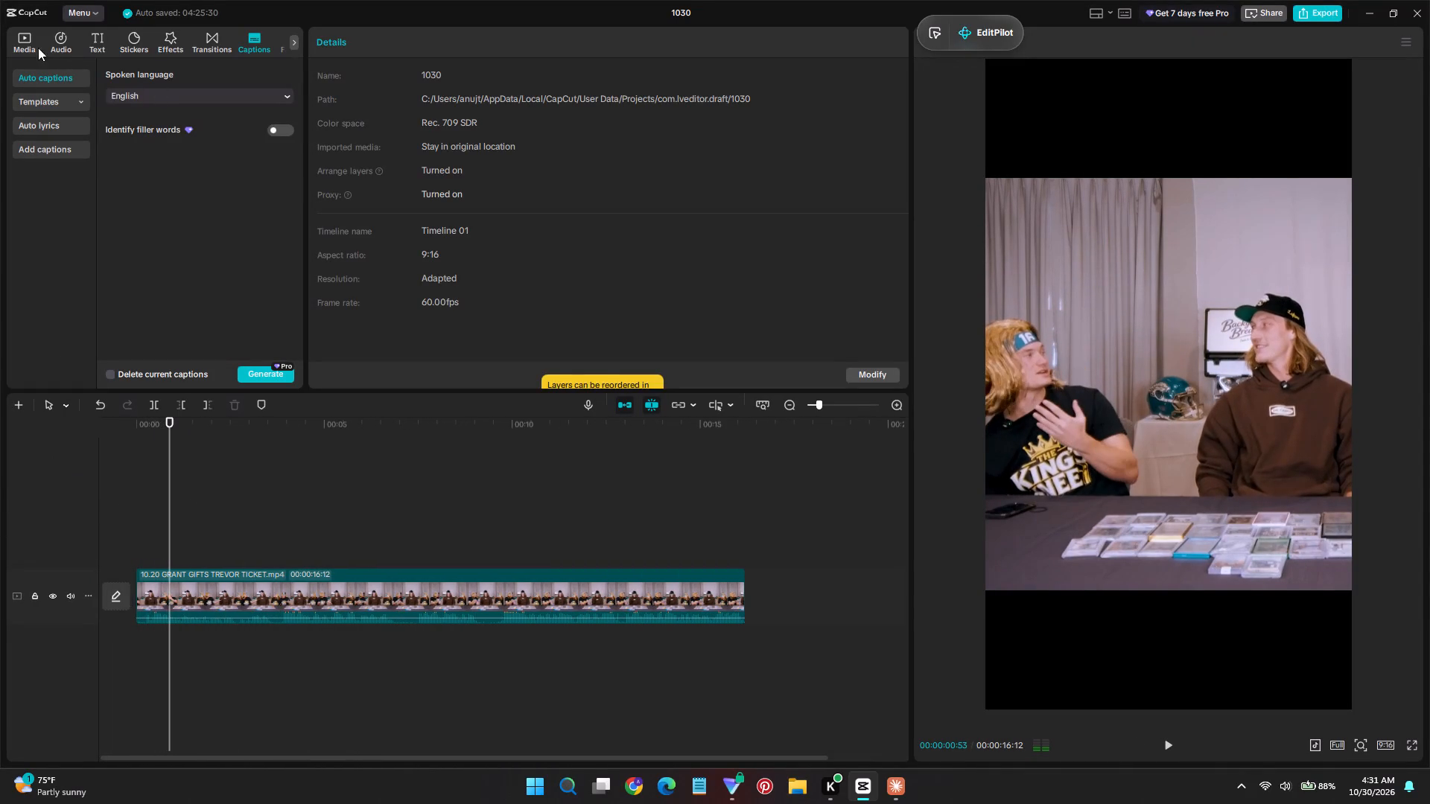
# Import the Frolic (Theme from Curb Your Enthusiasm) MP3 from the nearby share folder on the youtube space (A:) drive.
pyautogui.click(31, 45)
pyautogui.click(128, 76)
pyautogui.click(177, 109)
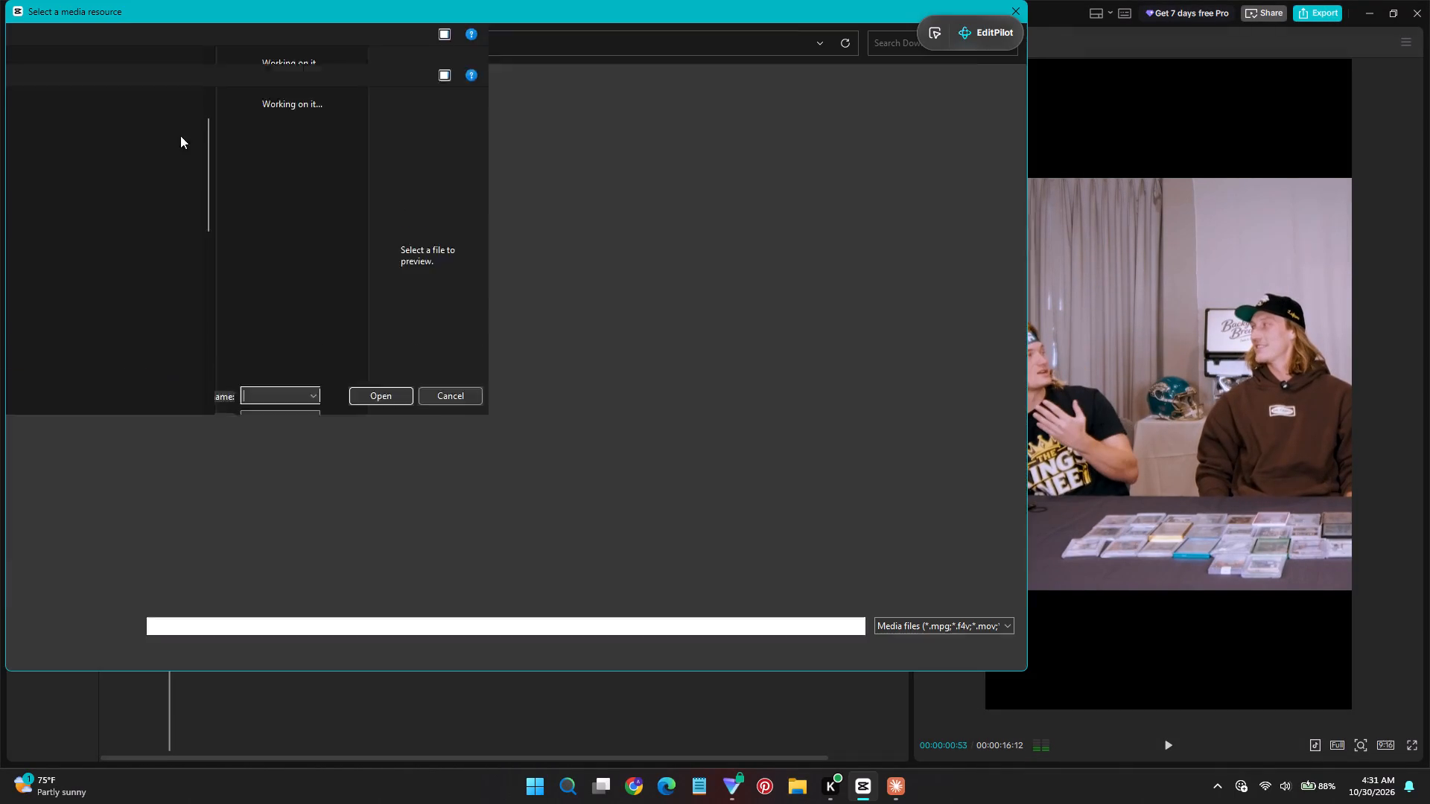
pyautogui.scroll(-4, 106, 465)
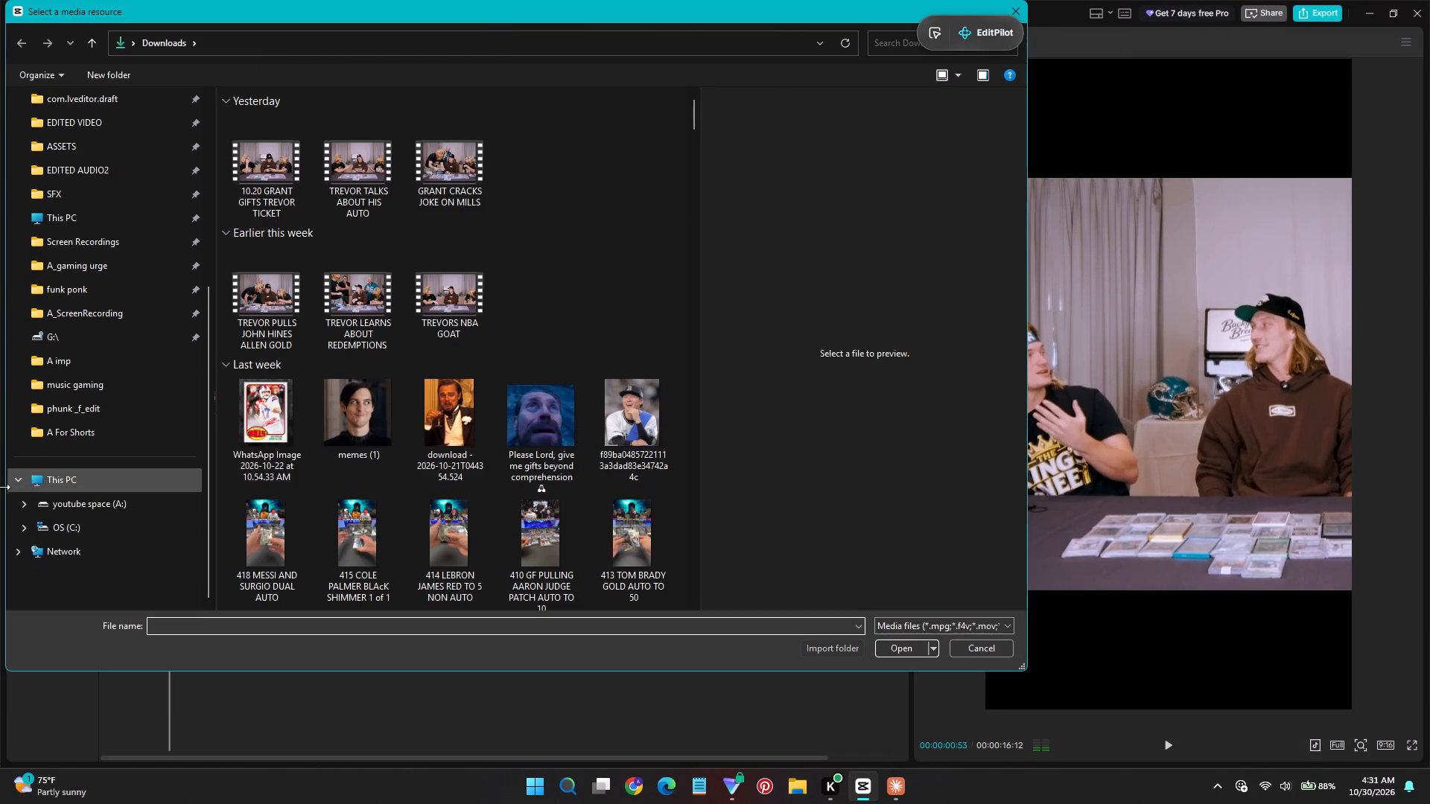
pyautogui.click(69, 501)
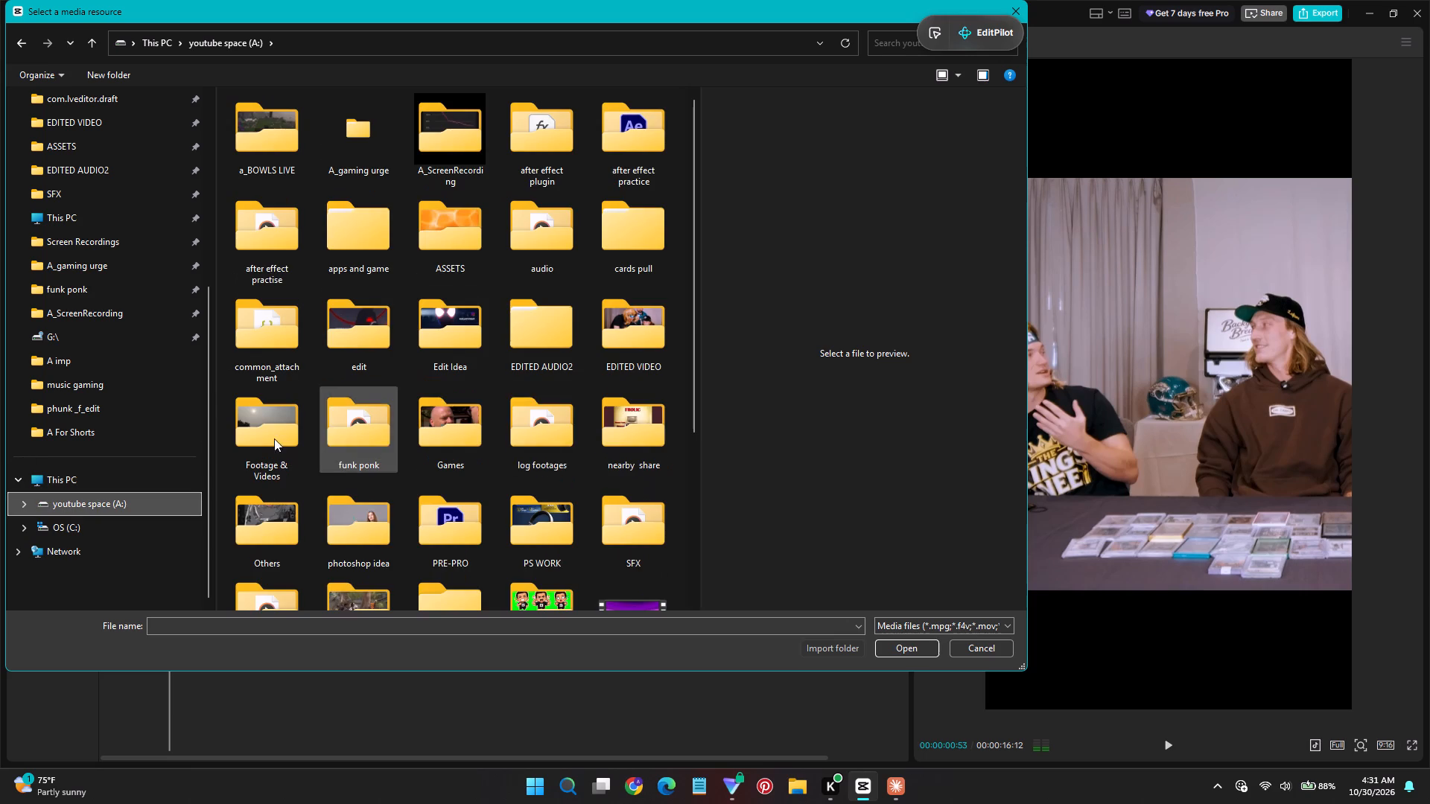
pyautogui.scroll(-3, 237, 468)
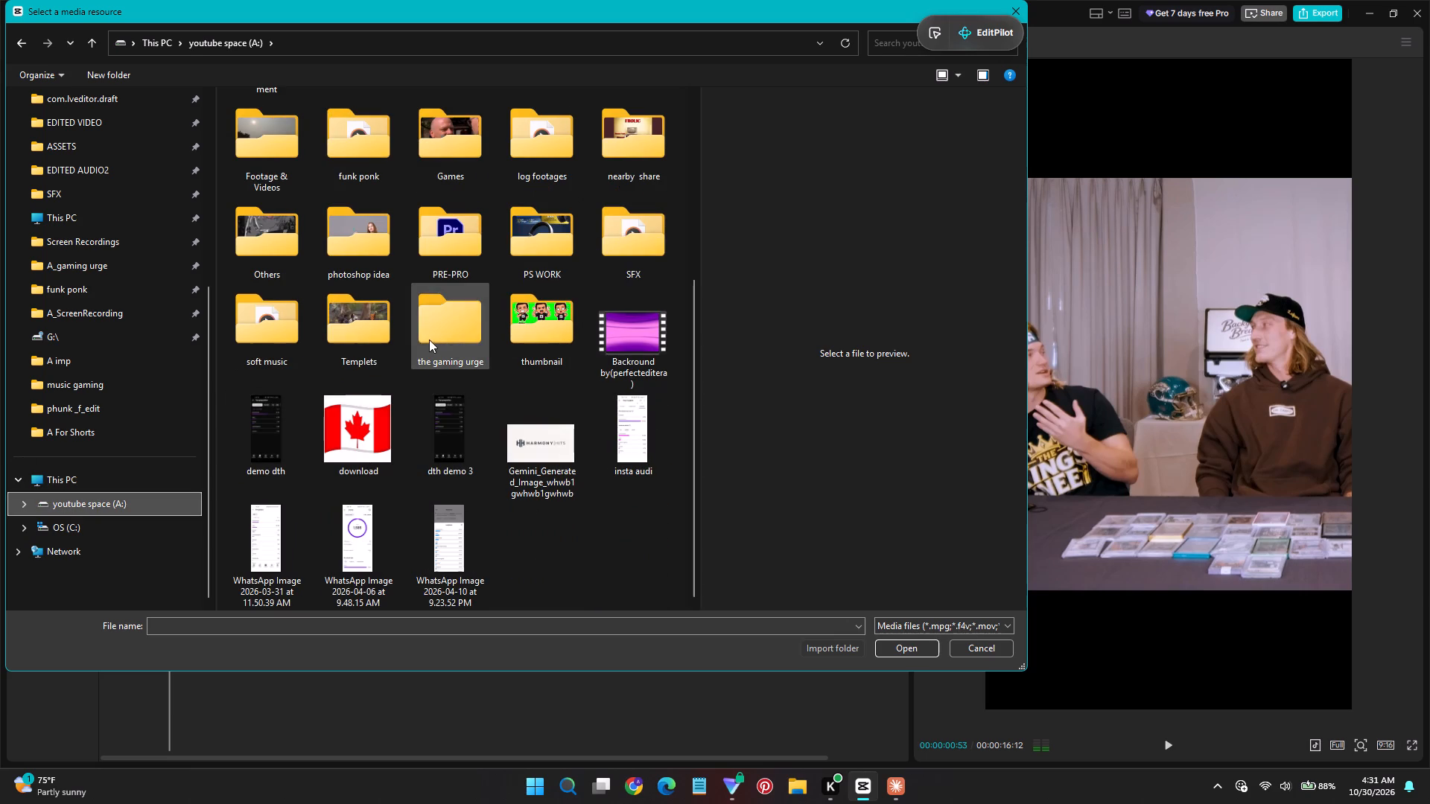
pyautogui.click(632, 142)
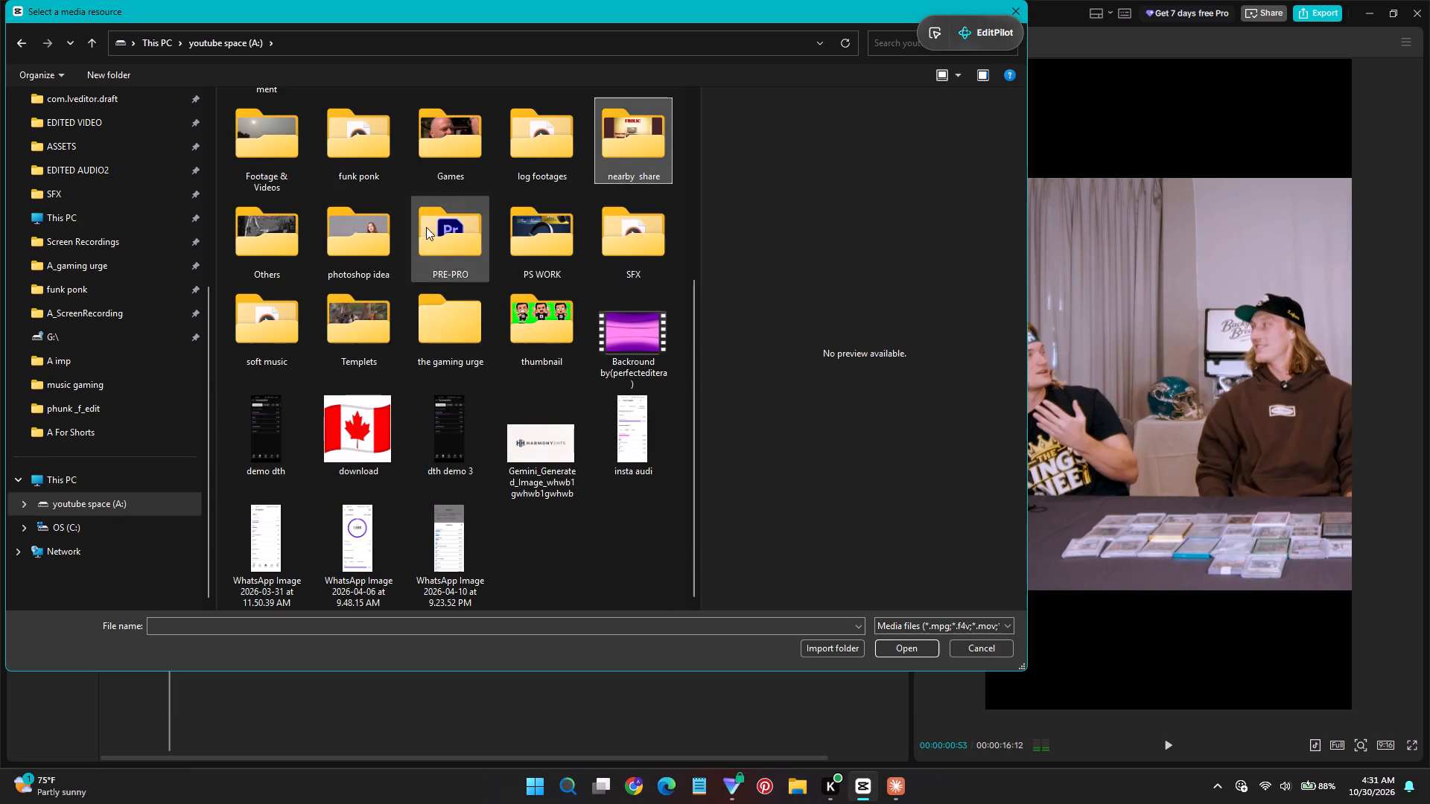
pyautogui.doubleClick(617, 160)
pyautogui.click(520, 175)
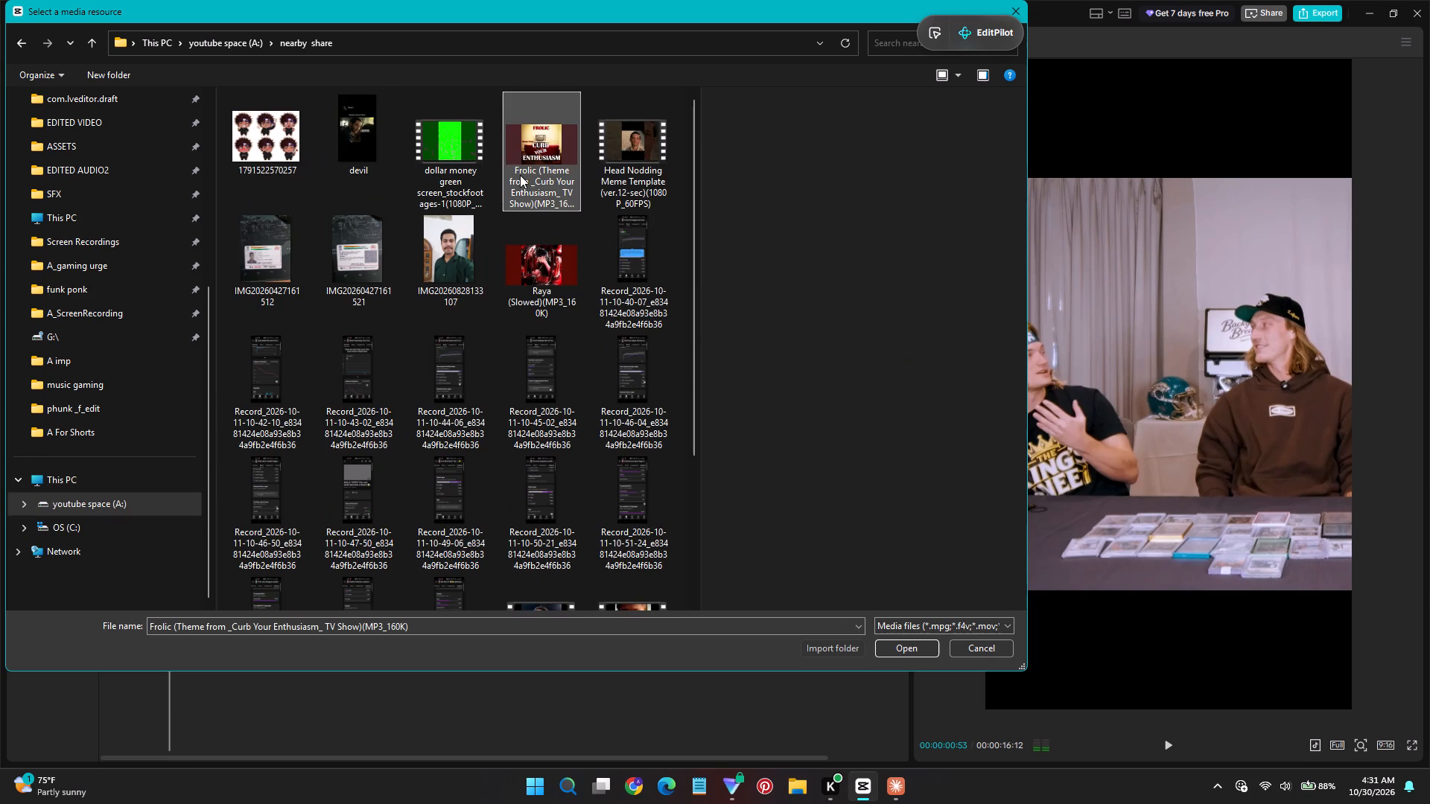
pyautogui.click(891, 650)
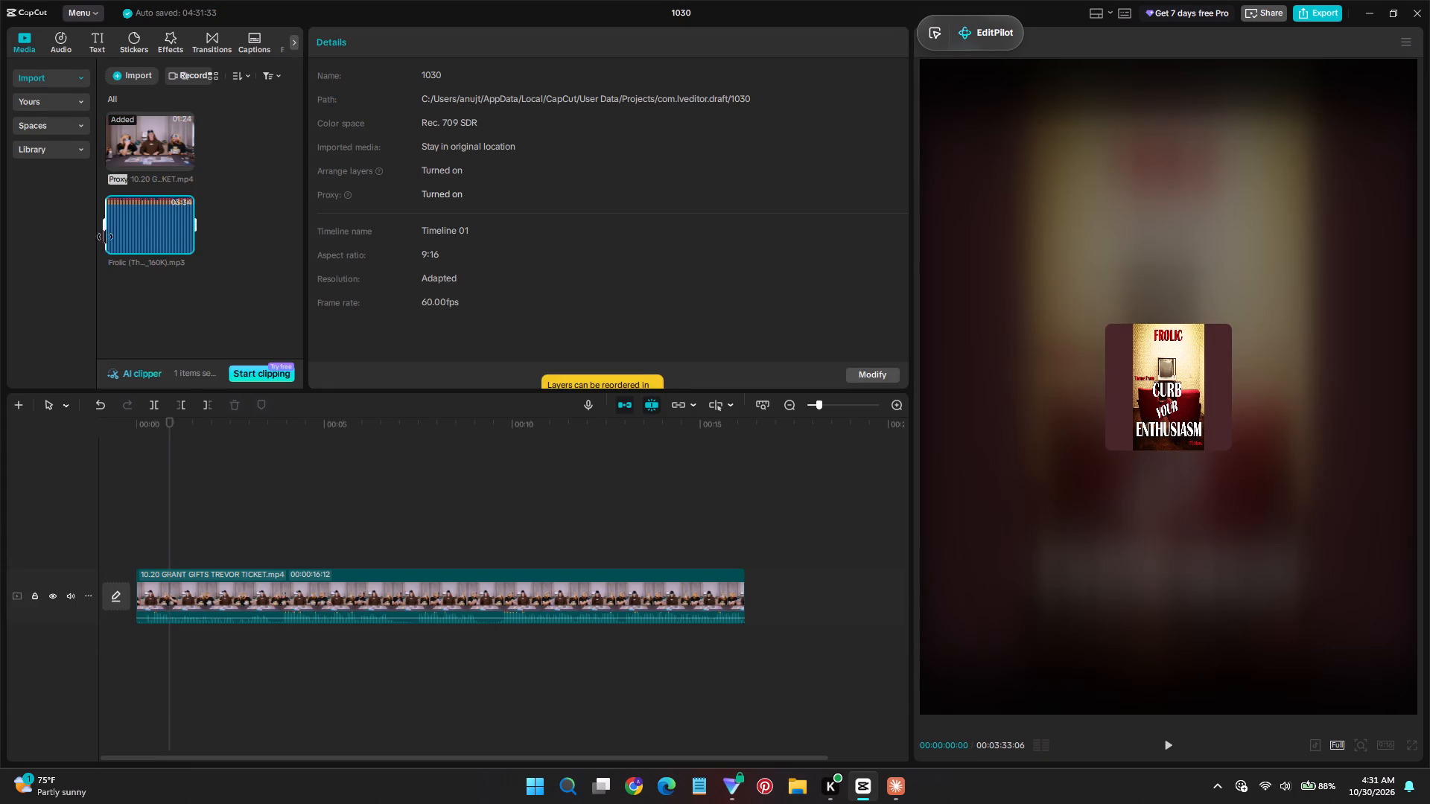
# Add the Frolic song to the timeline on a track below the video, starting at the timeline's beginning.
pyautogui.click(187, 243)
pyautogui.moveTo(287, 641); pyautogui.dragTo(129, 638)
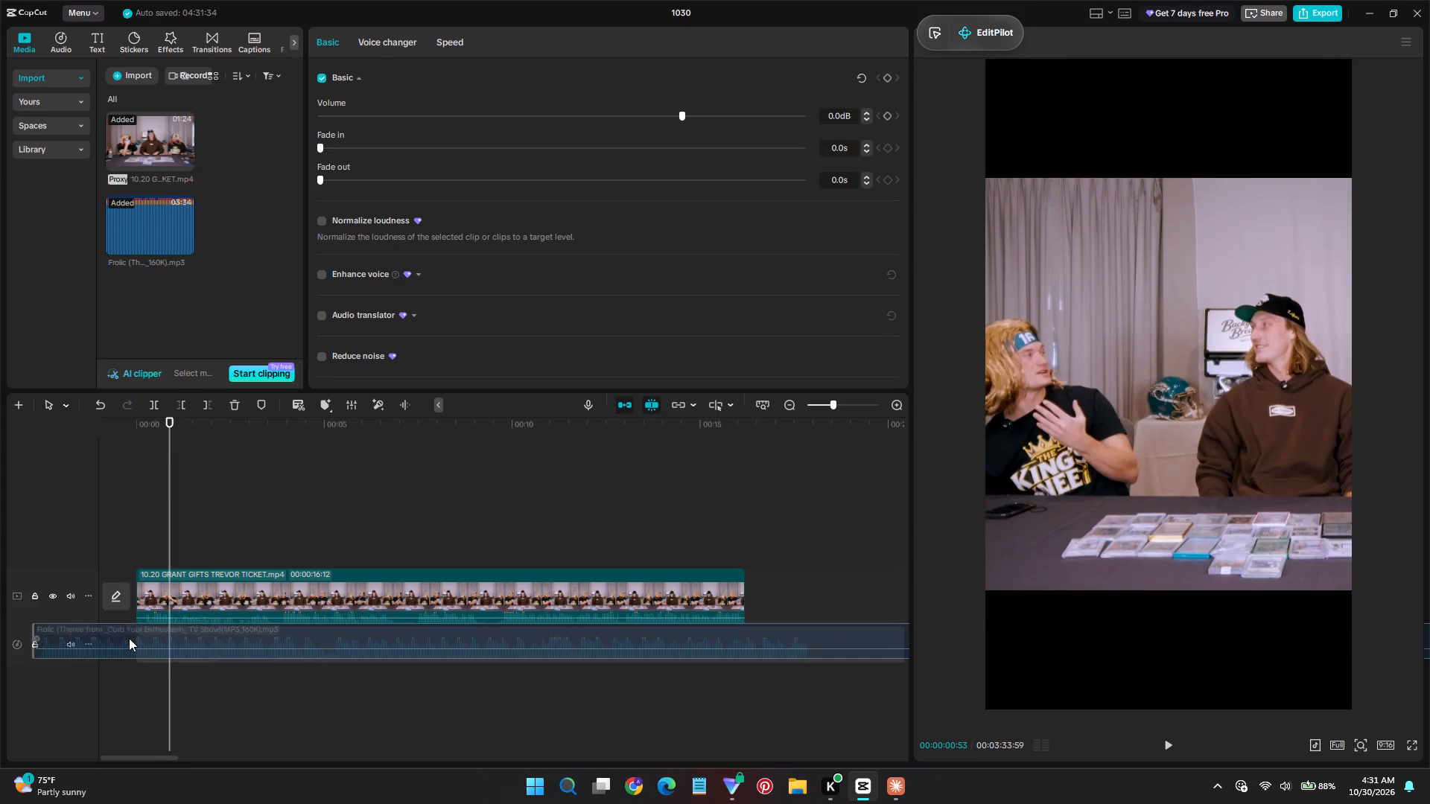
pyautogui.moveTo(129, 638); pyautogui.dragTo(121, 638)
# Trim about 7 frames off the start of the Frolic song and align it with the timeline's beginning.
pyautogui.keyDown('ctrl'); pyautogui.scroll(-8, 667, 703); pyautogui.keyUp('ctrl')
pyautogui.click(485, 697)
pyautogui.press('space')
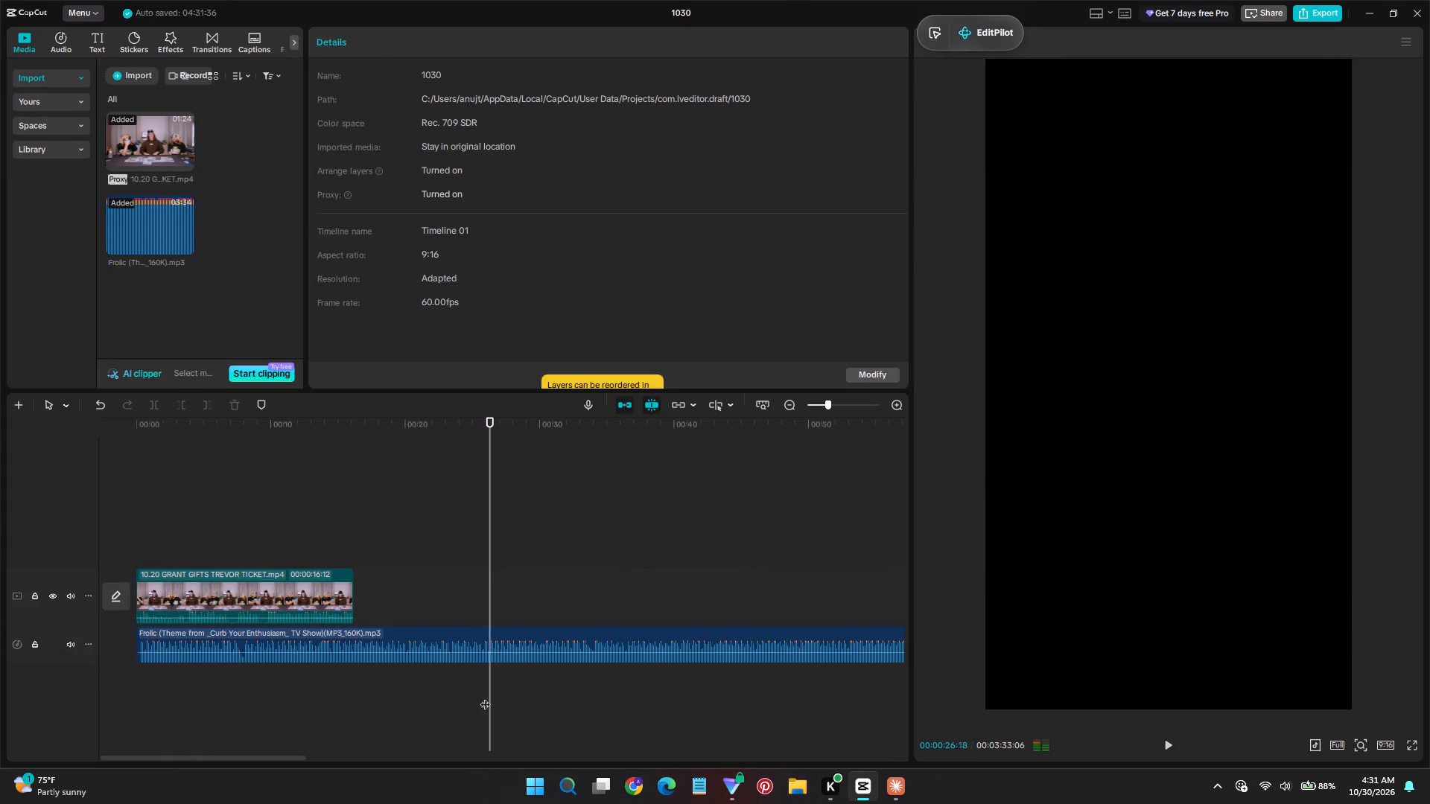
pyautogui.click(142, 671)
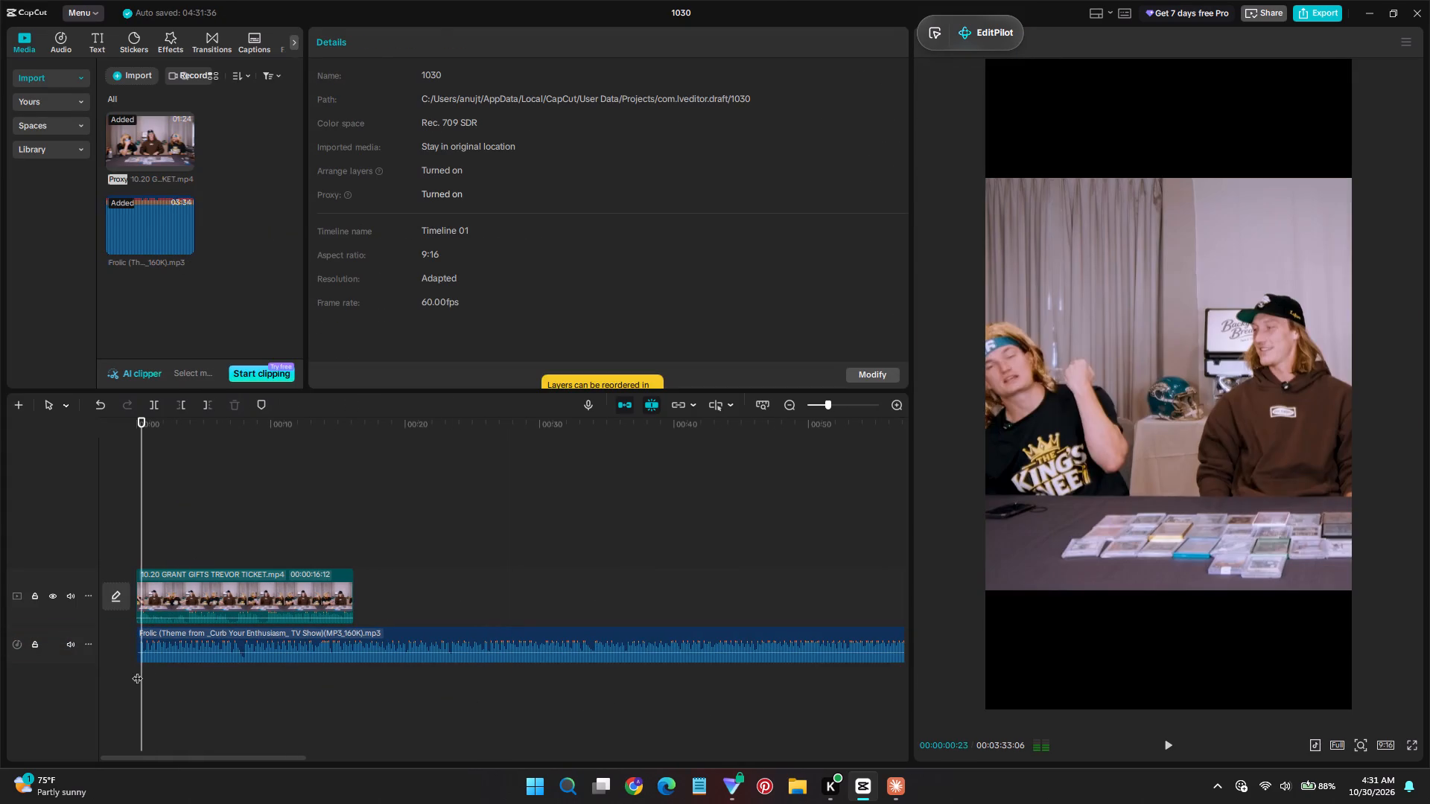
pyautogui.moveTo(144, 671); pyautogui.dragTo(124, 675)
pyautogui.keyDown('ctrl'); pyautogui.scroll(15, 144, 676); pyautogui.keyUp('ctrl')
pyautogui.press('space')
pyautogui.press('space')
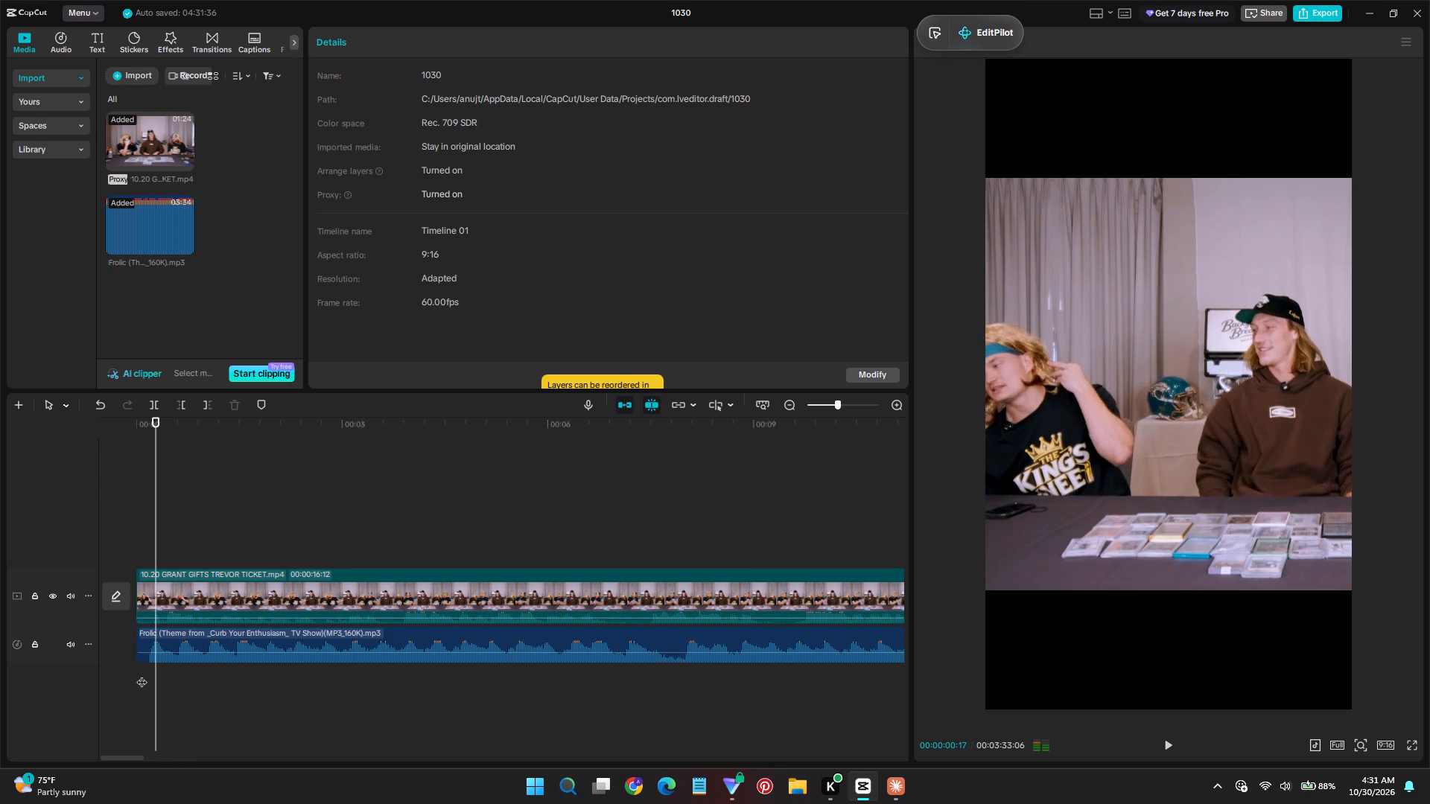
pyautogui.doubleClick(142, 674)
pyautogui.click(146, 645)
pyautogui.press('q')
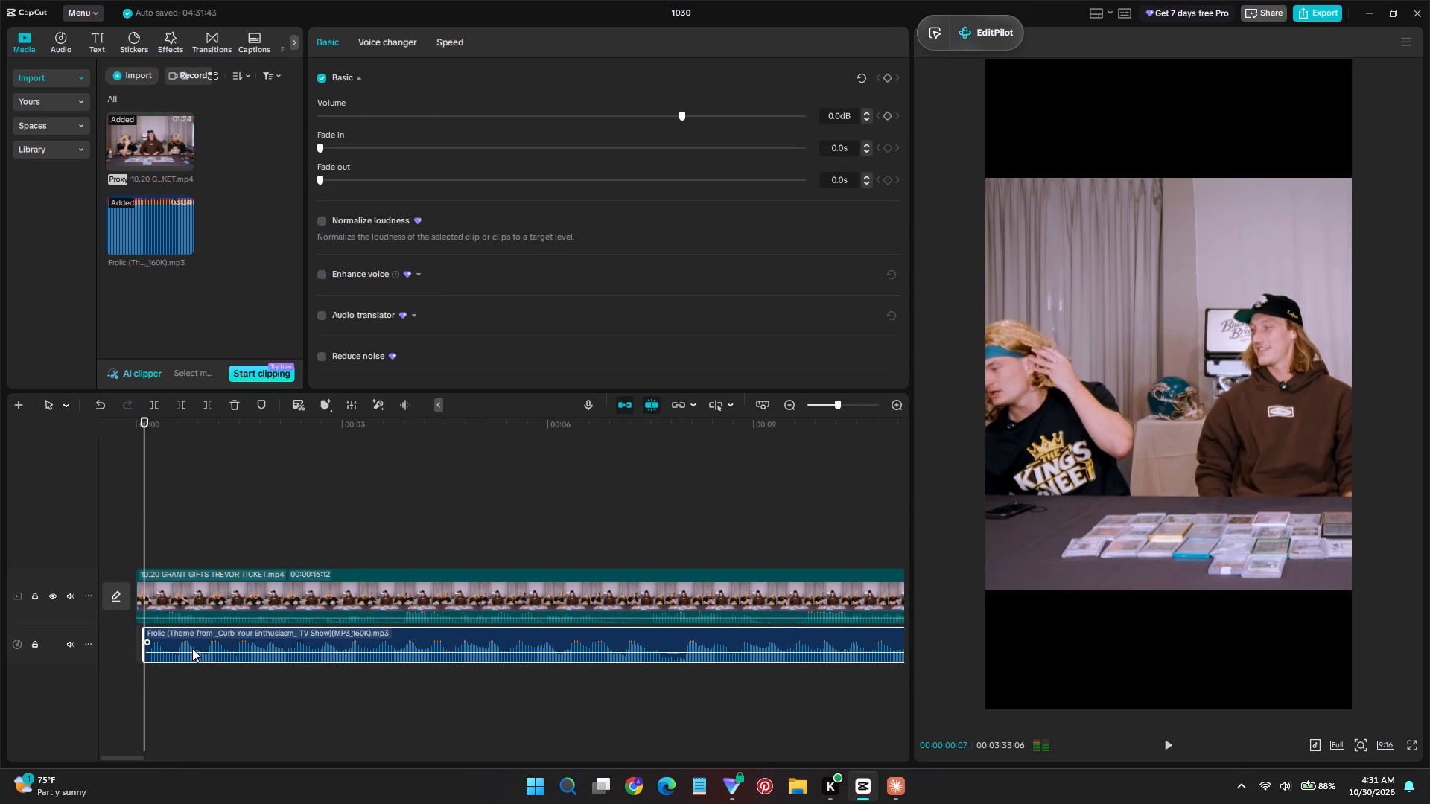
pyautogui.moveTo(197, 646); pyautogui.dragTo(146, 645)
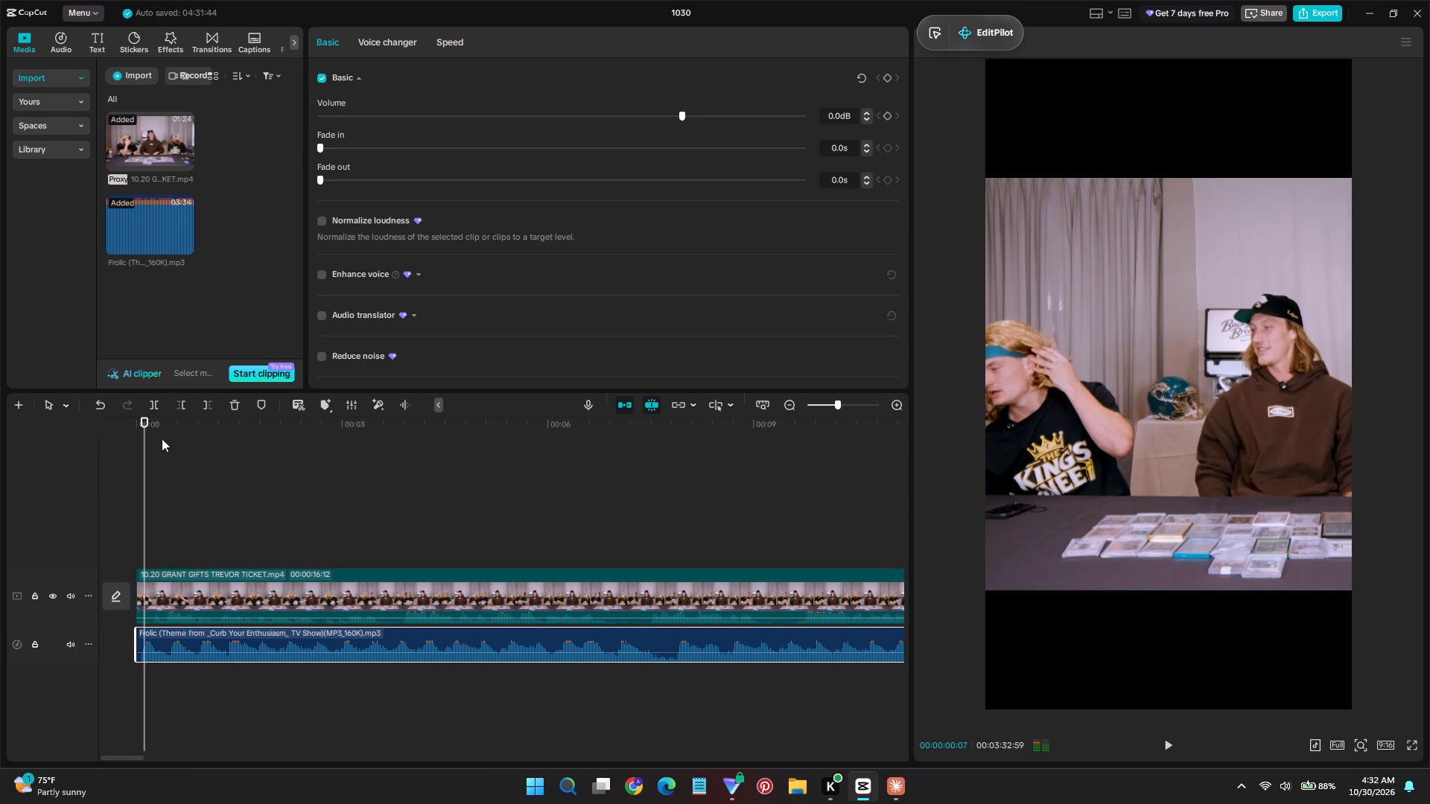
pyautogui.press('space')
pyautogui.moveTo(162, 433); pyautogui.dragTo(124, 427)
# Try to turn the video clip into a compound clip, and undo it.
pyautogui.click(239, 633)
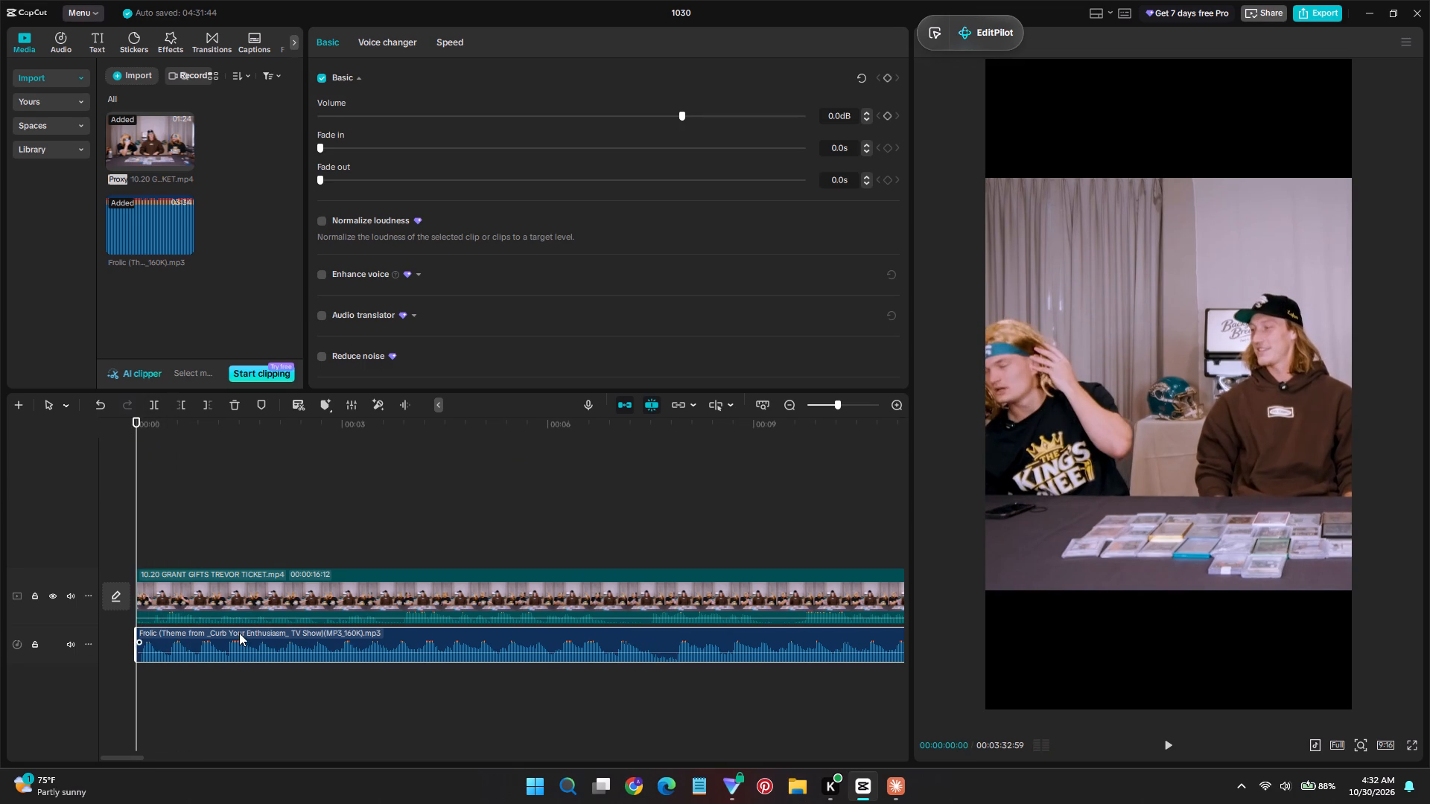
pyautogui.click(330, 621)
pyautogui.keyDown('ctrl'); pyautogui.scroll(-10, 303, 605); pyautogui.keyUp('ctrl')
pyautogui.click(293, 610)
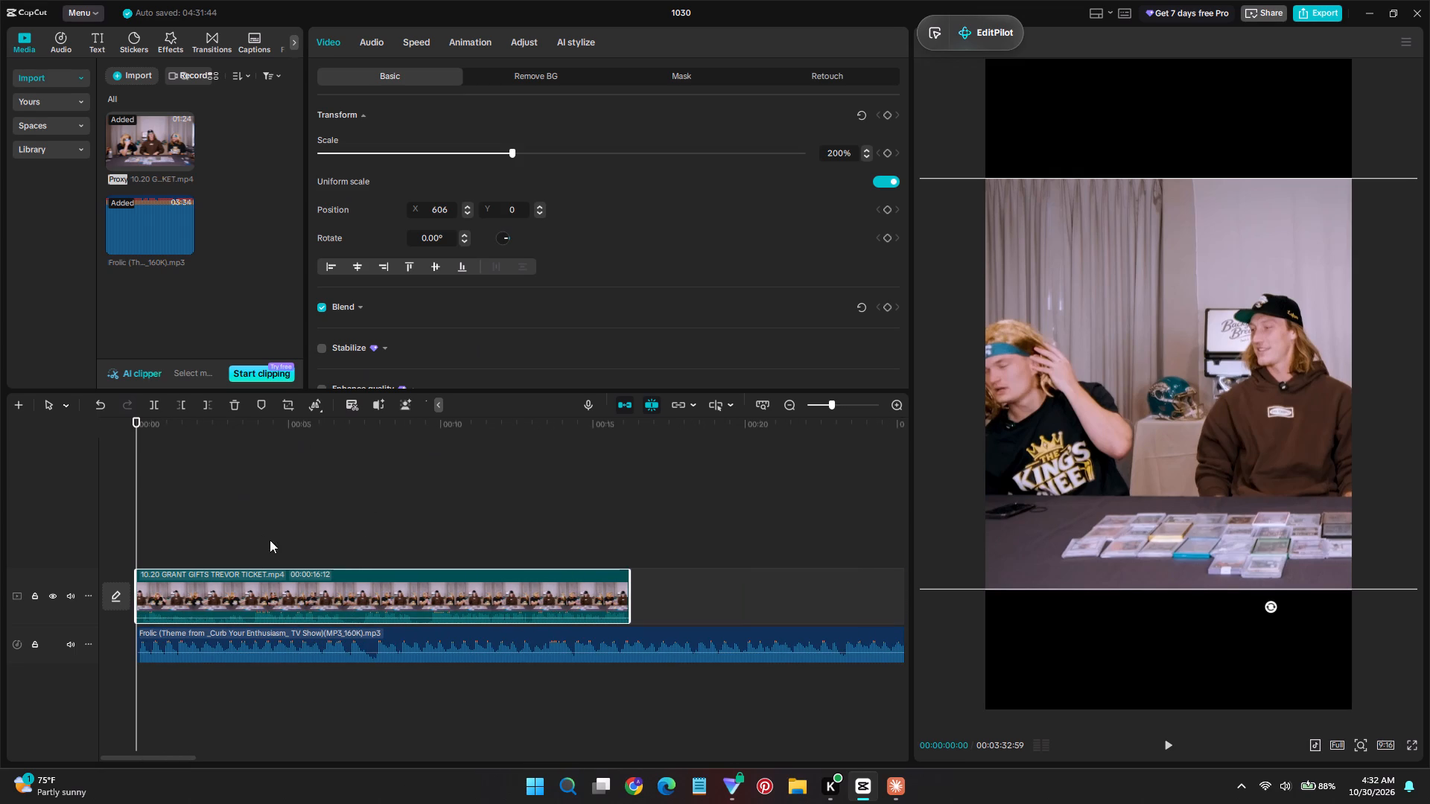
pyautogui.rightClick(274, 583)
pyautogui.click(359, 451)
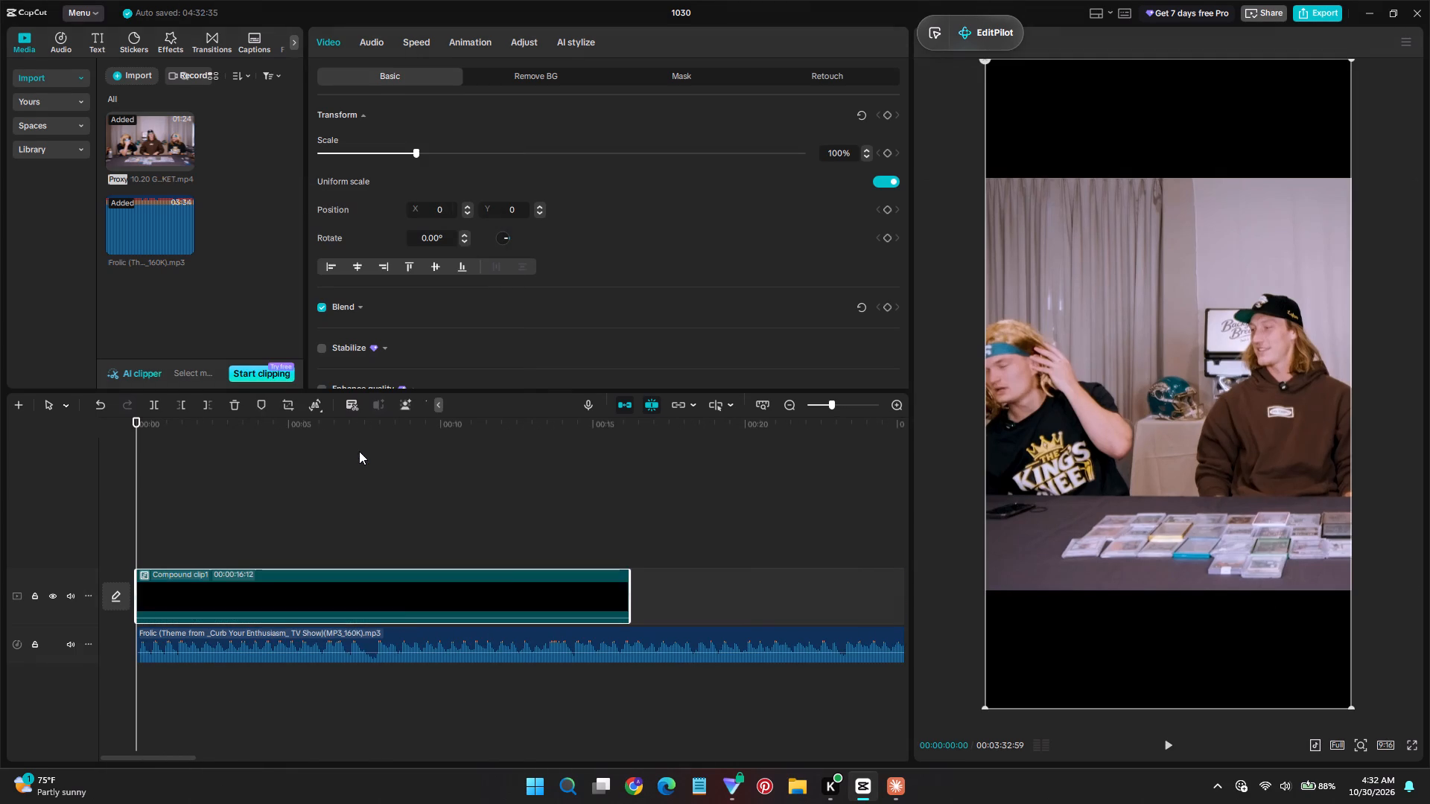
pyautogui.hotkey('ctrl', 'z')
# Extract the audio from the 10.20 GRANT GIFTS TREVOR TICKET video clip onto its own track.
pyautogui.rightClick(253, 588)
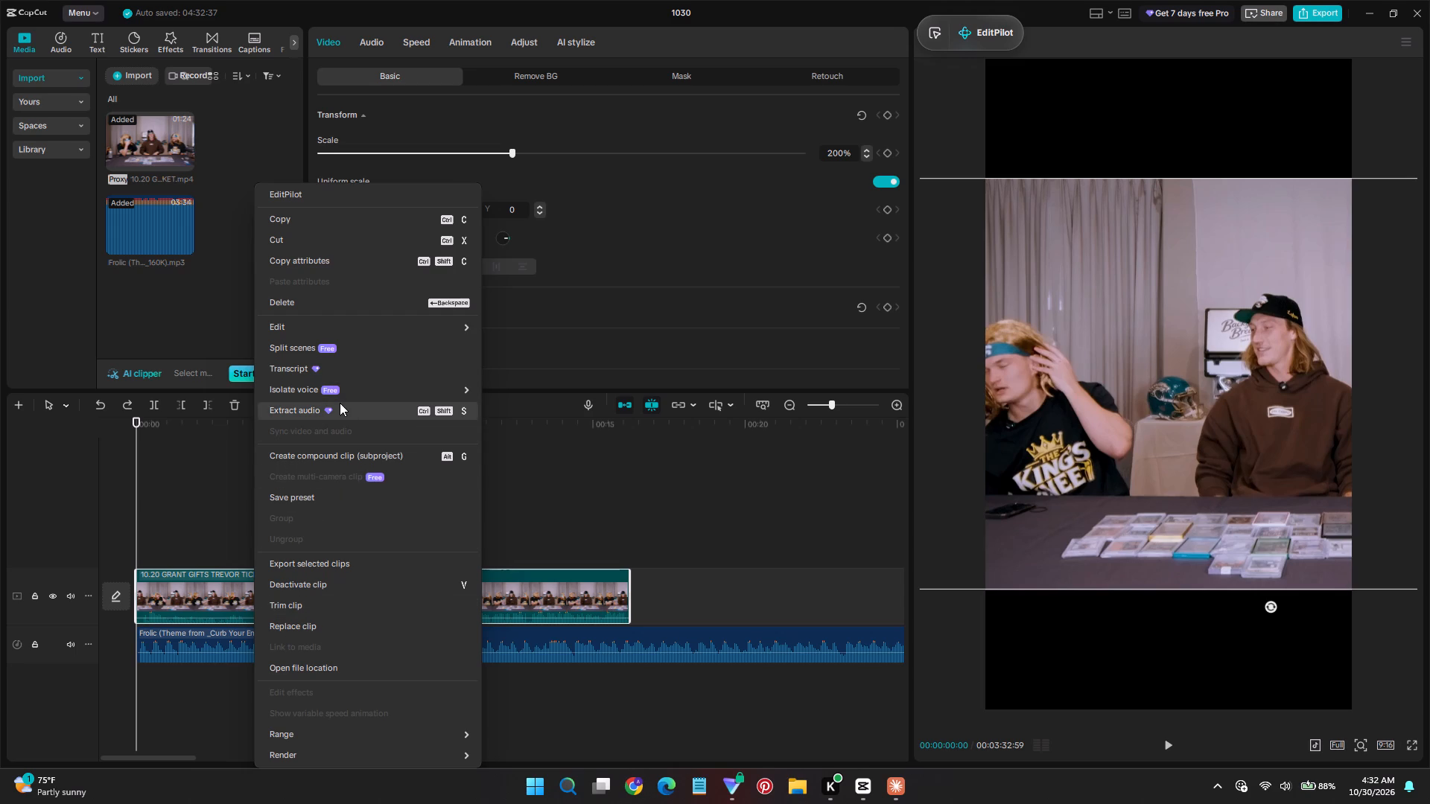
pyautogui.click(340, 403)
# Duplicate the extracted voice audio onto another track, starting at the timeline's beginning.
pyautogui.click(298, 676)
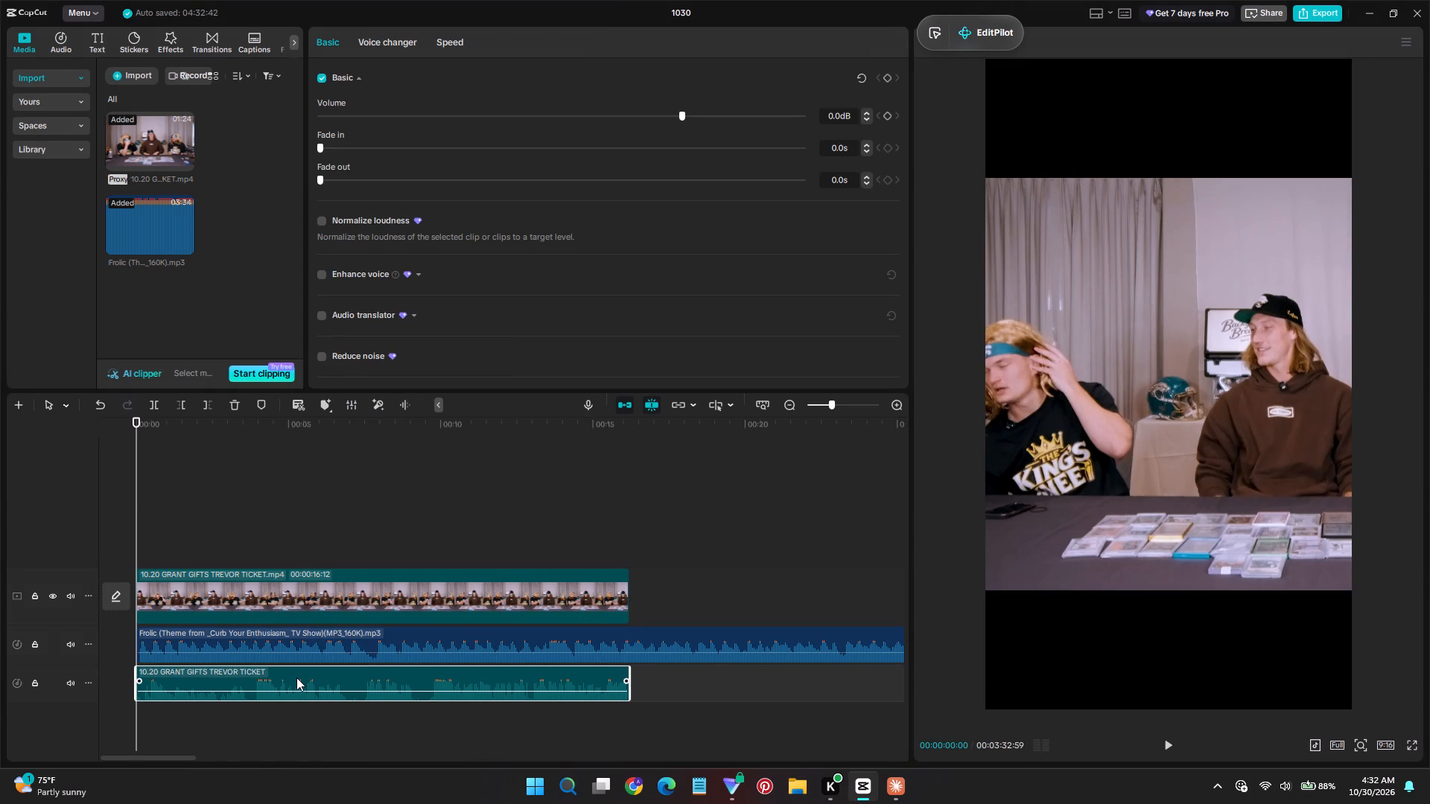
pyautogui.hotkey('ctrl', 'c')
pyautogui.hotkey('ctrl', 'v')
pyautogui.press('space')
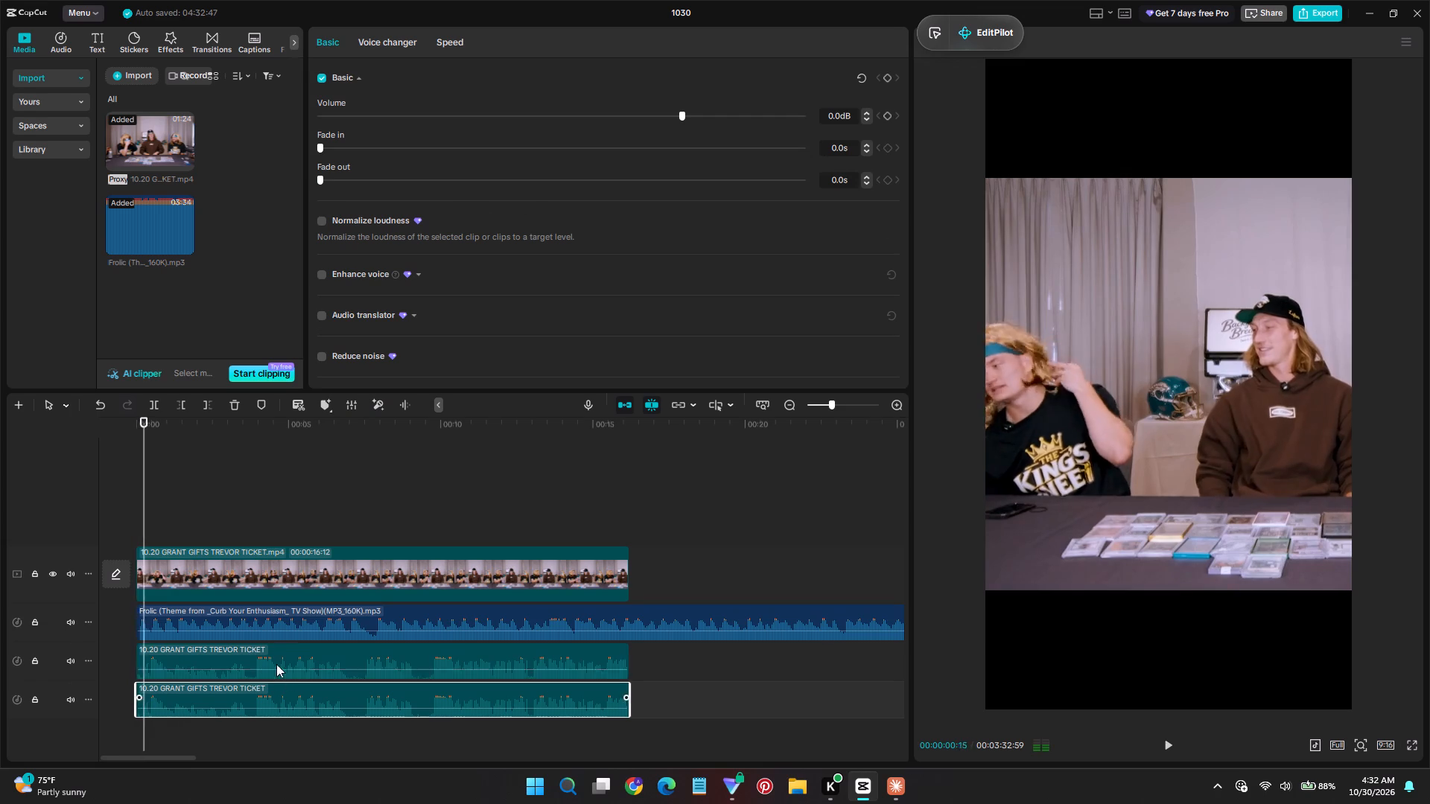
pyautogui.click(286, 639)
pyautogui.click(600, 115)
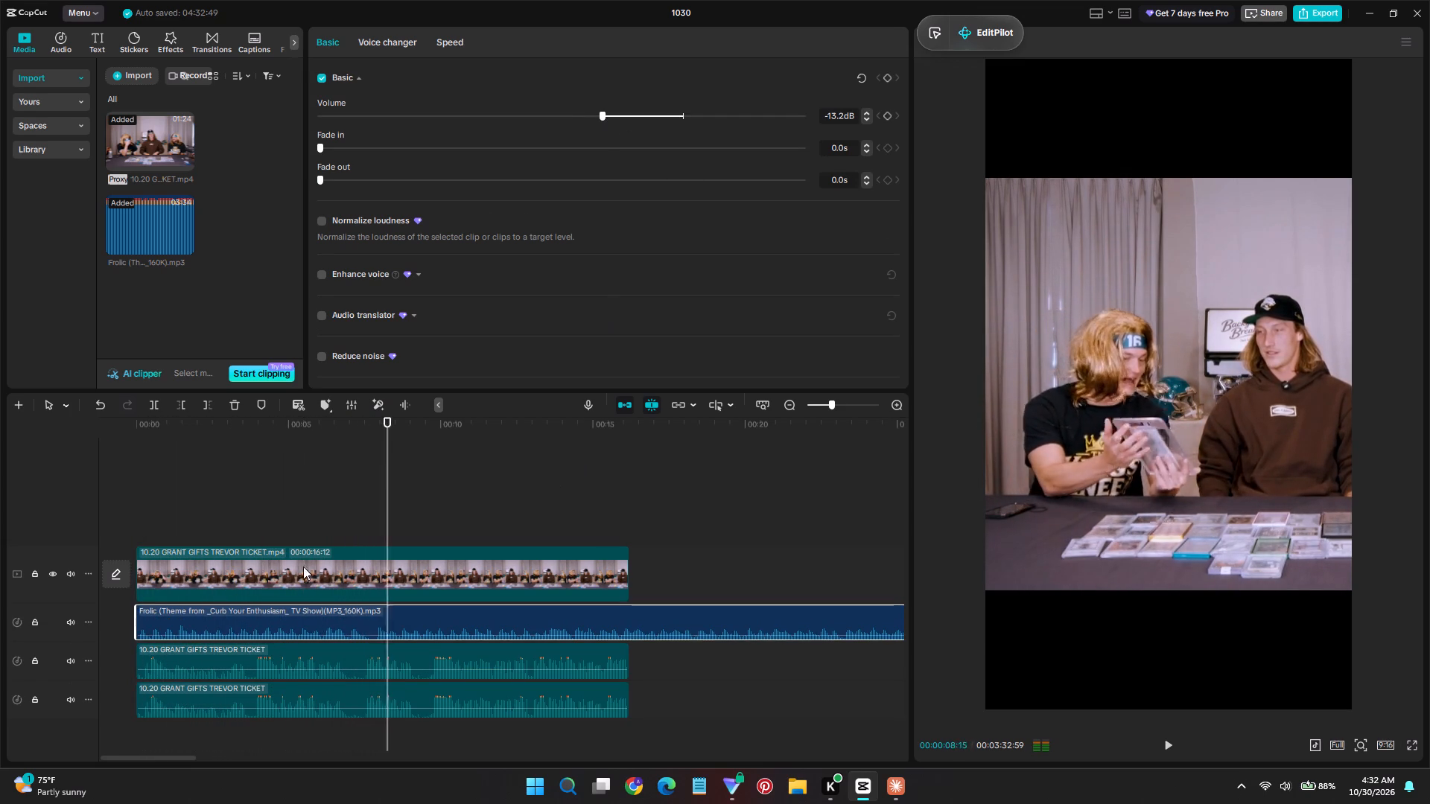
pyautogui.keyDown('ctrl'); pyautogui.scroll(-5, 358, 515); pyautogui.keyUp('ctrl')
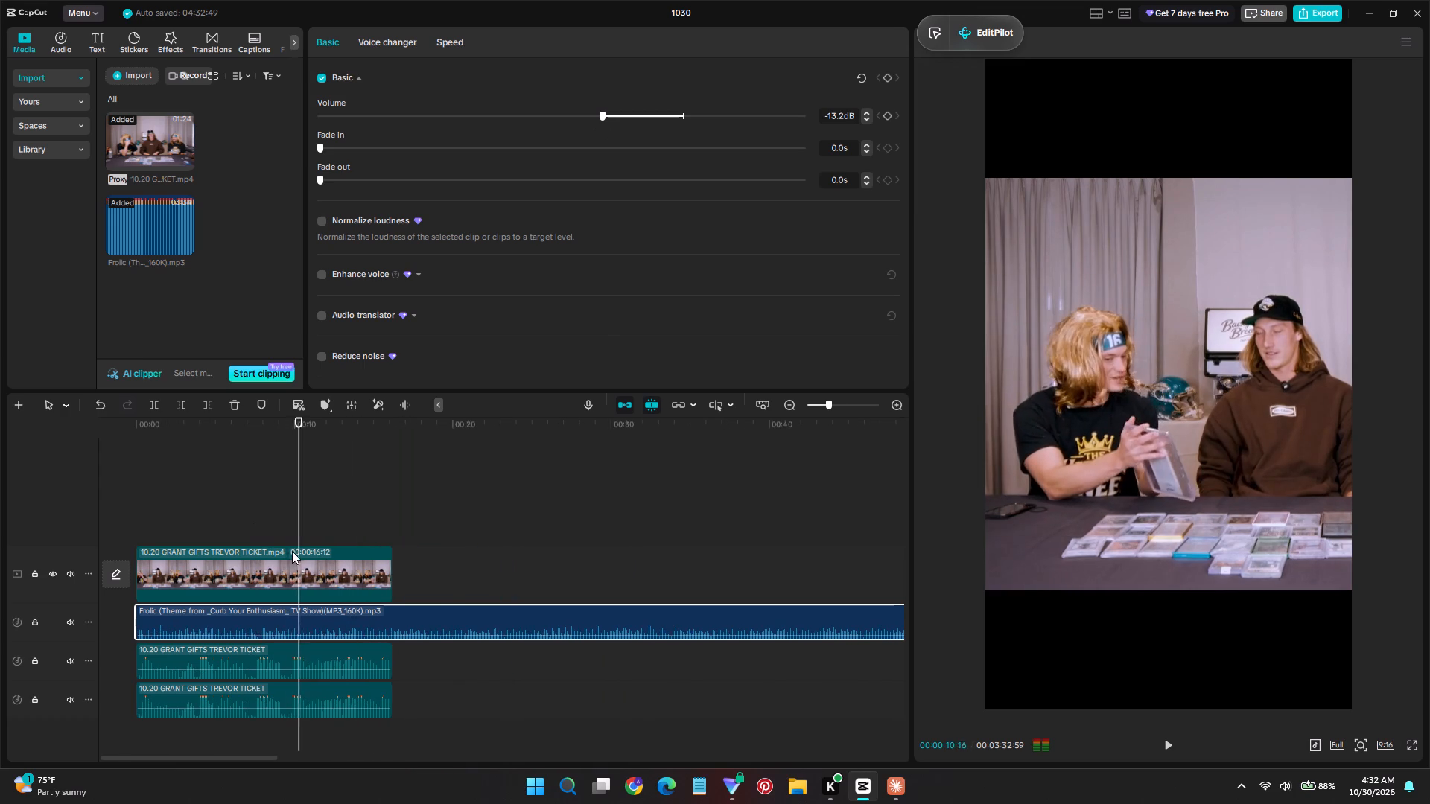
pyautogui.keyDown('ctrl'); pyautogui.scroll(5, 297, 549); pyautogui.keyUp('ctrl')
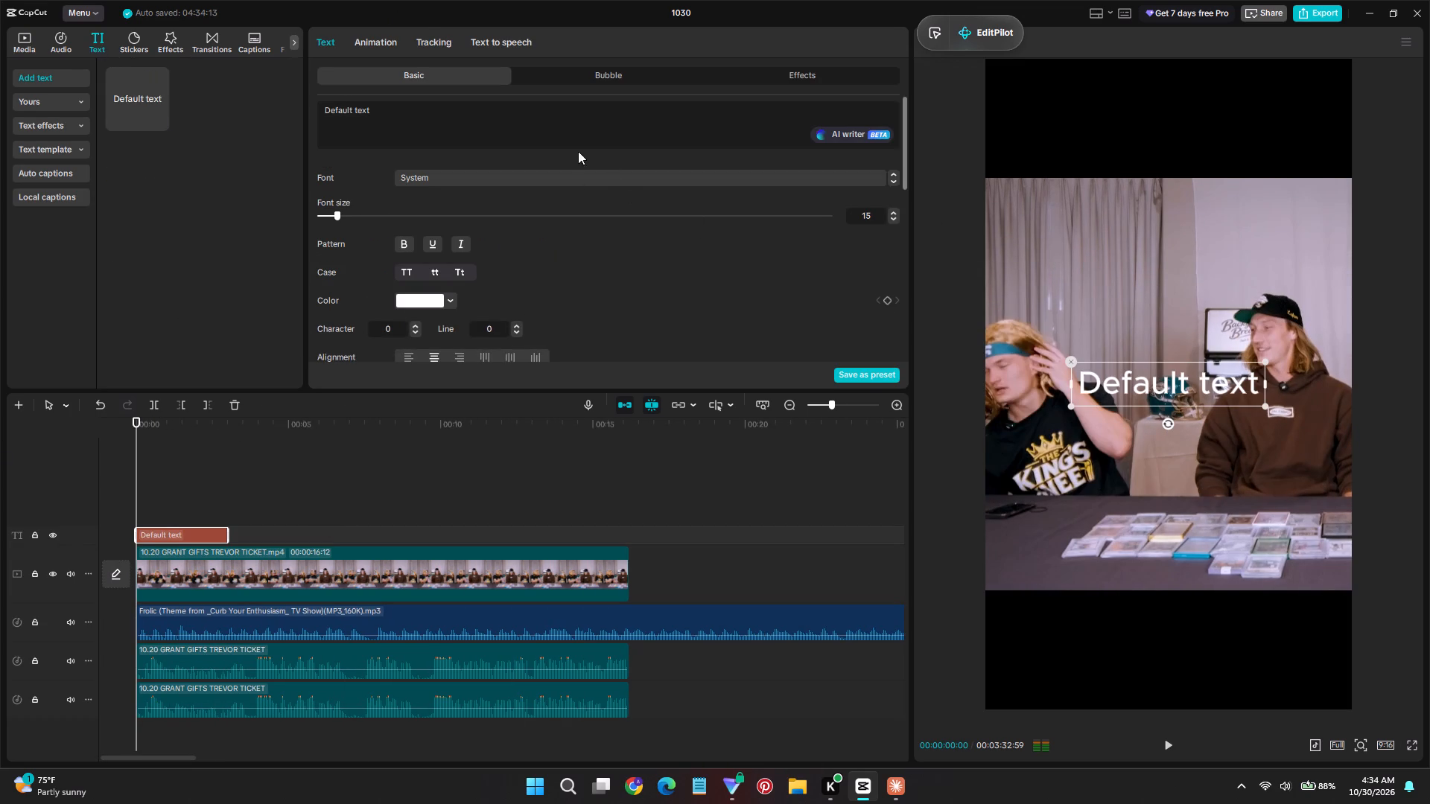
pyautogui.moveTo(462, 129); pyautogui.dragTo(214, 108)
pyautogui.hotkey('ctrl', 'v')
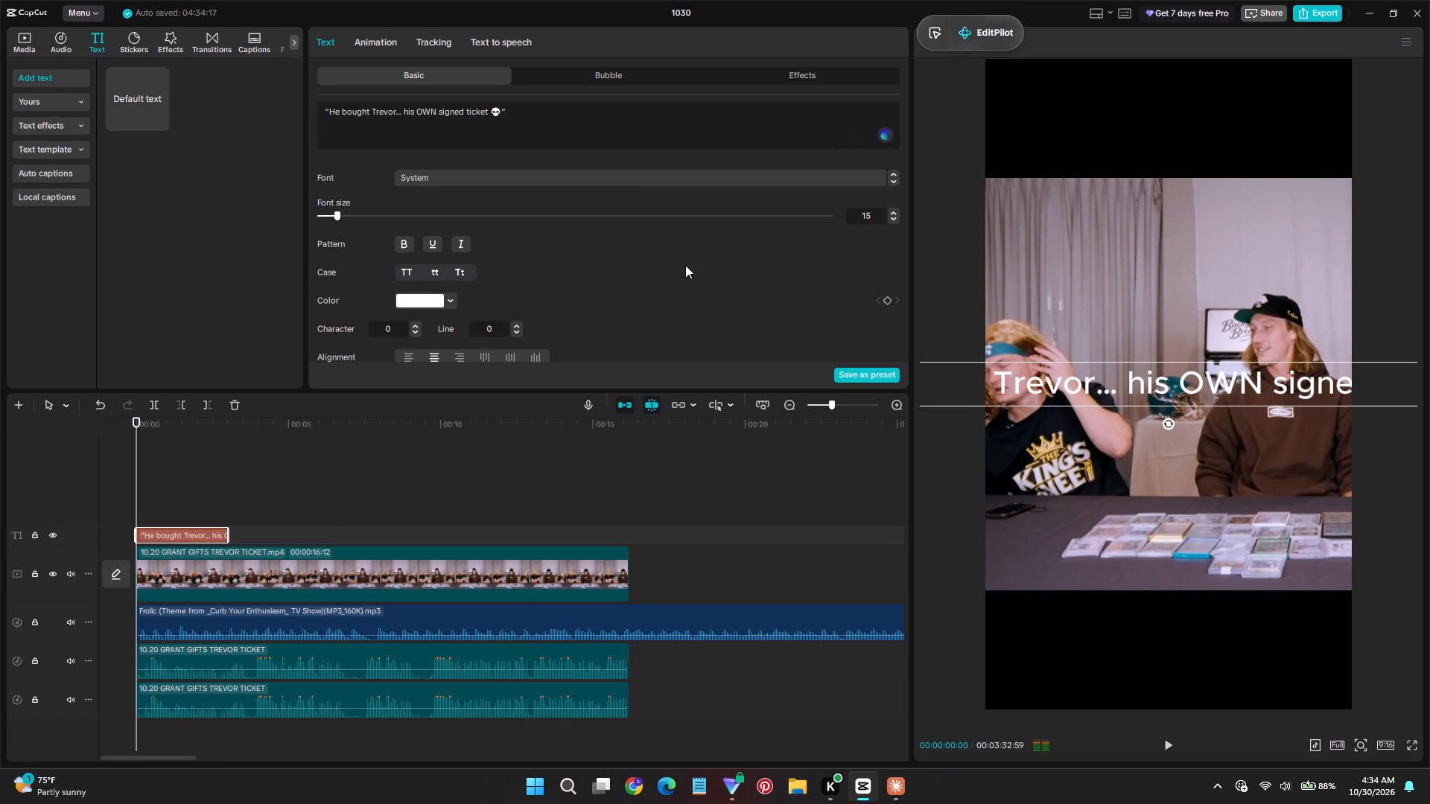
# Break the hook text onto two lines after "his", shrink it to fit the frame width and place it in the black area above the video.
pyautogui.click(416, 112)
pyautogui.press('Return')
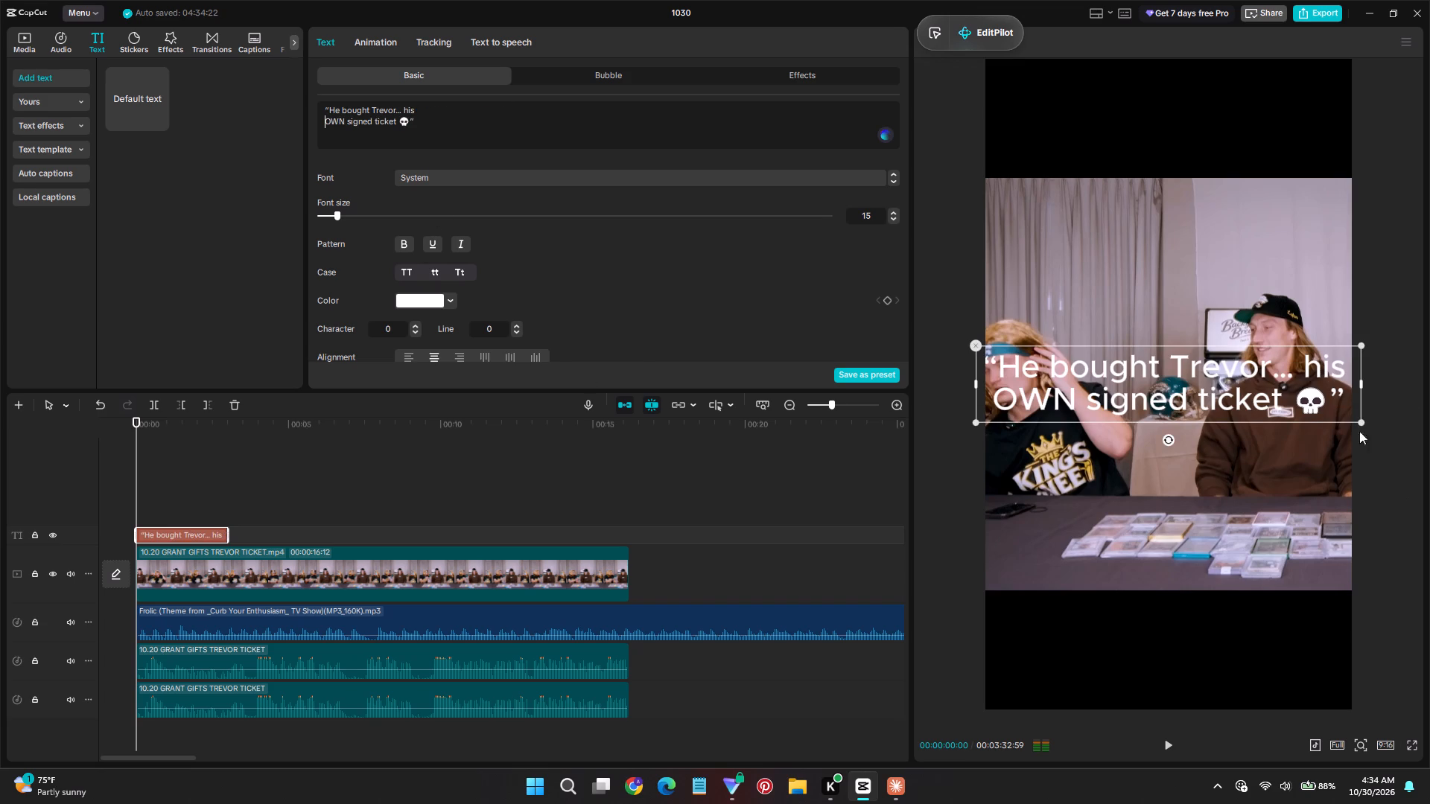
pyautogui.moveTo(1357, 416); pyautogui.dragTo(1341, 396)
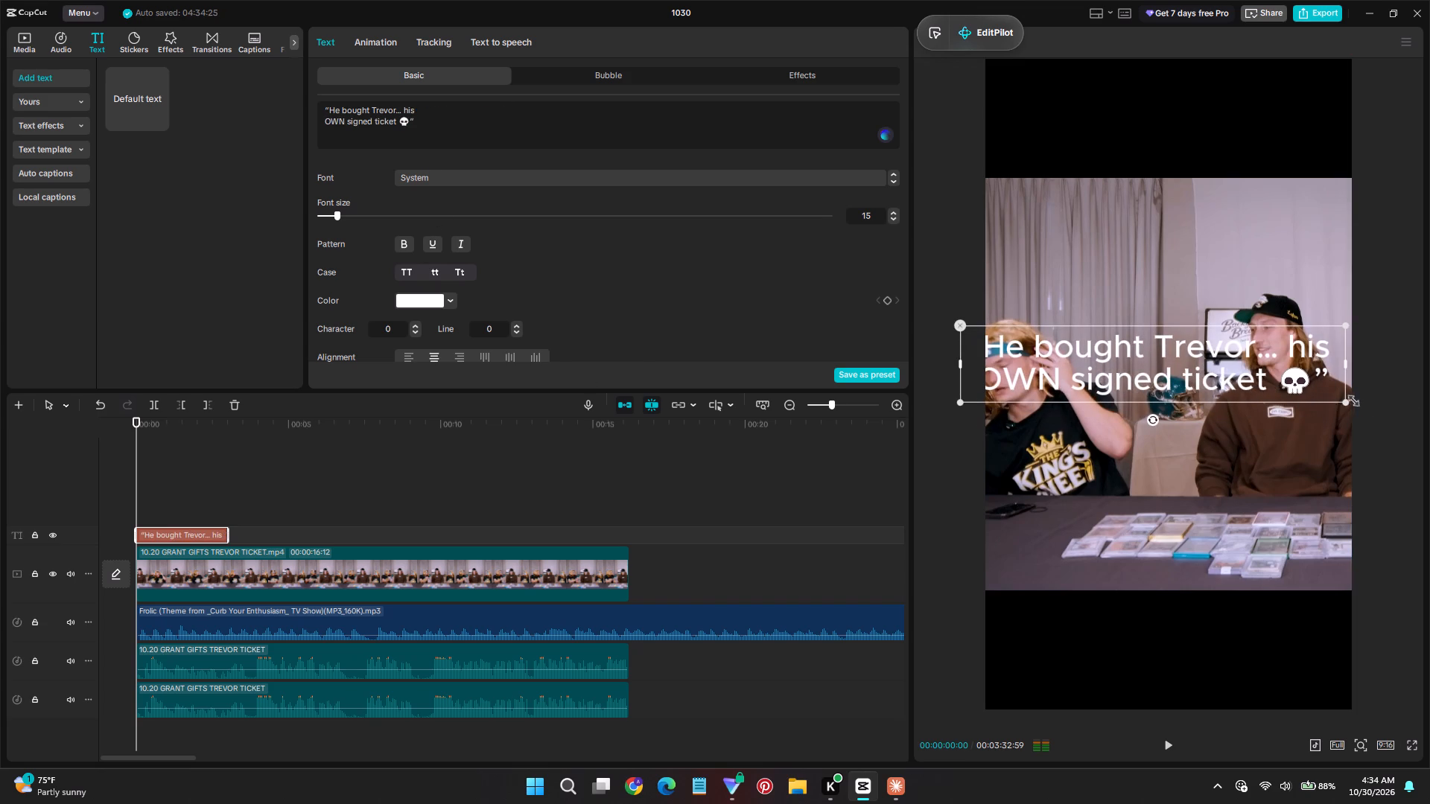
pyautogui.moveTo(1345, 401); pyautogui.dragTo(1298, 348)
pyautogui.moveTo(1231, 377); pyautogui.dragTo(1242, 165)
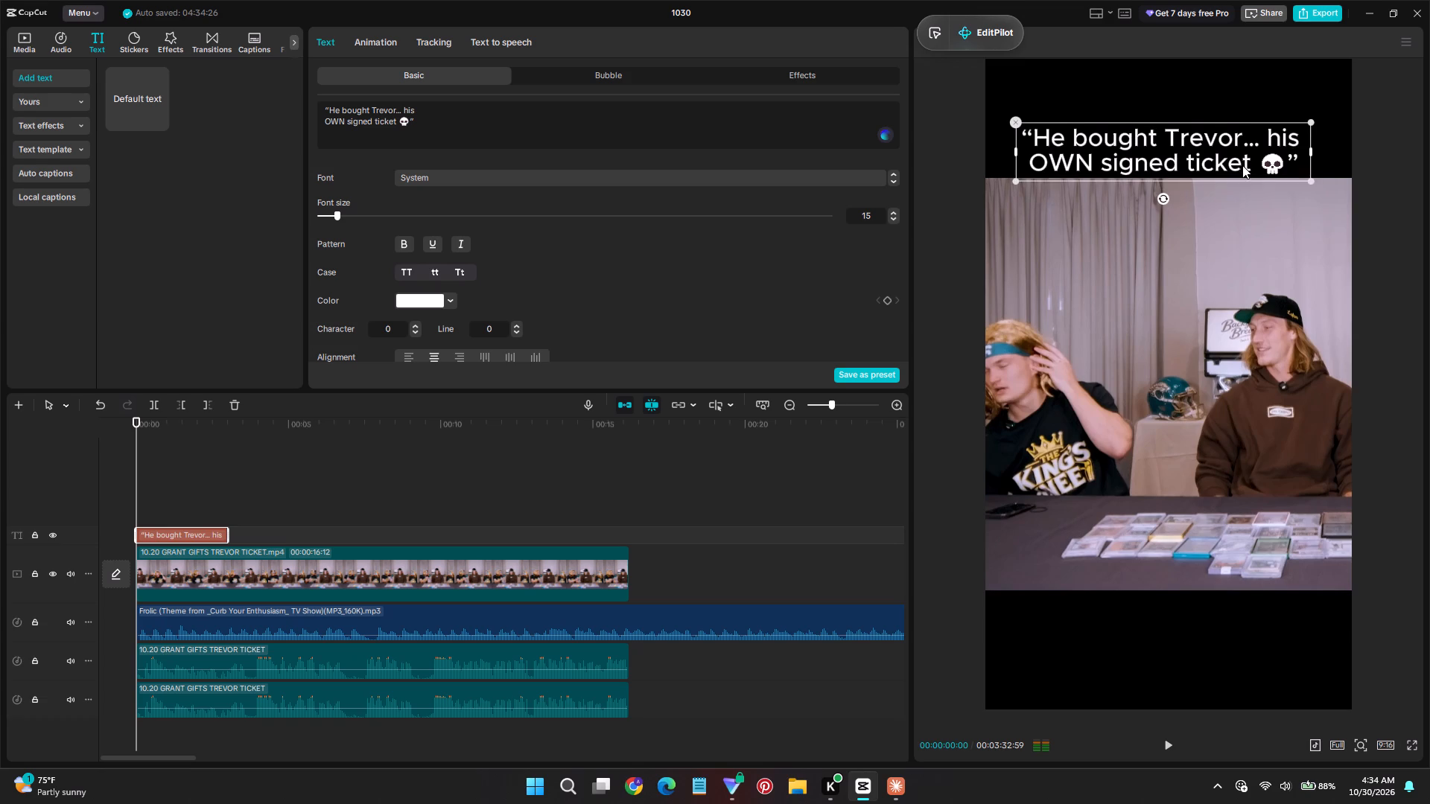
pyautogui.moveTo(1242, 165); pyautogui.dragTo(1242, 159)
# Reduce the video clip's scale to 169%, keeping both people in the vertical frame.
pyautogui.click(1208, 323)
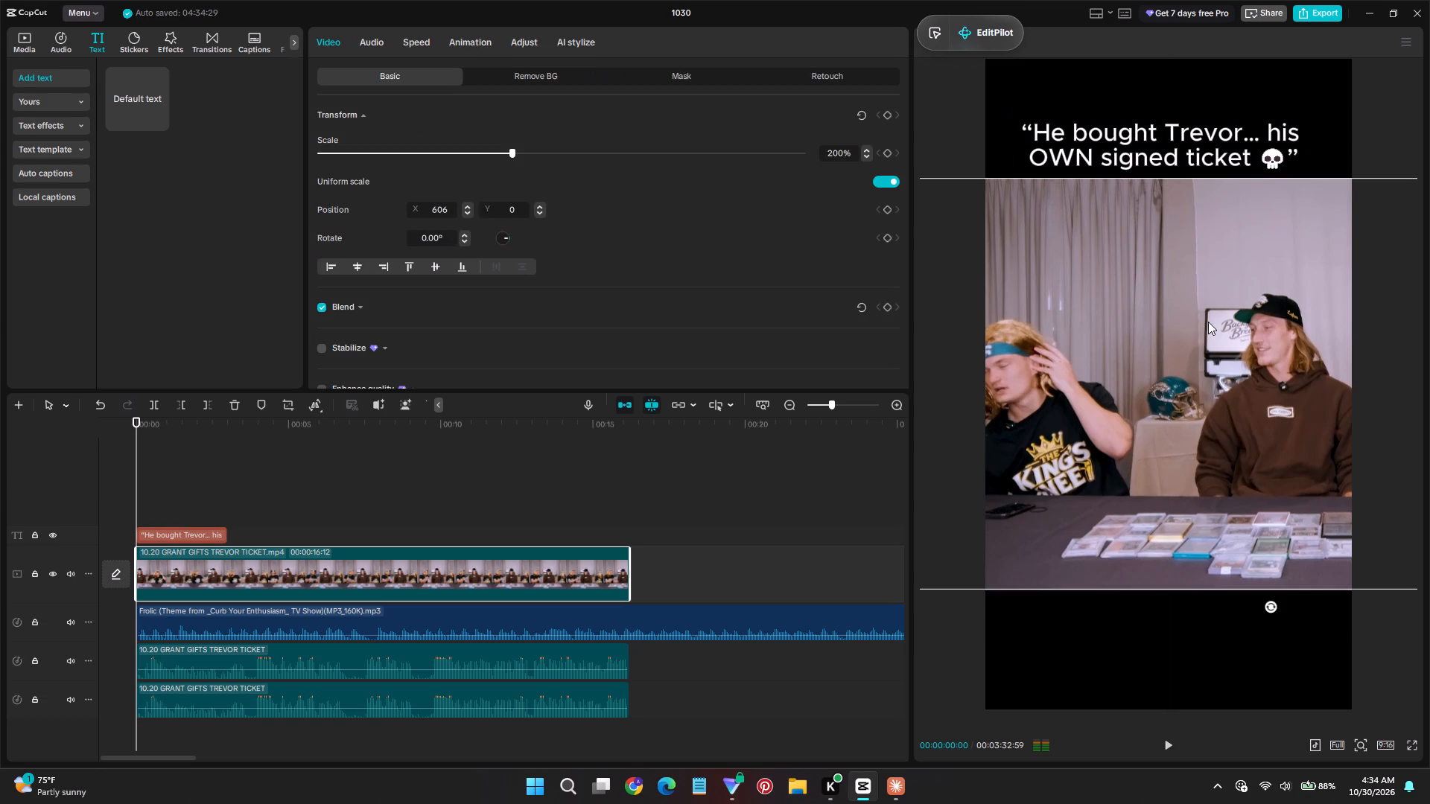
pyautogui.moveTo(512, 150); pyautogui.dragTo(492, 142)
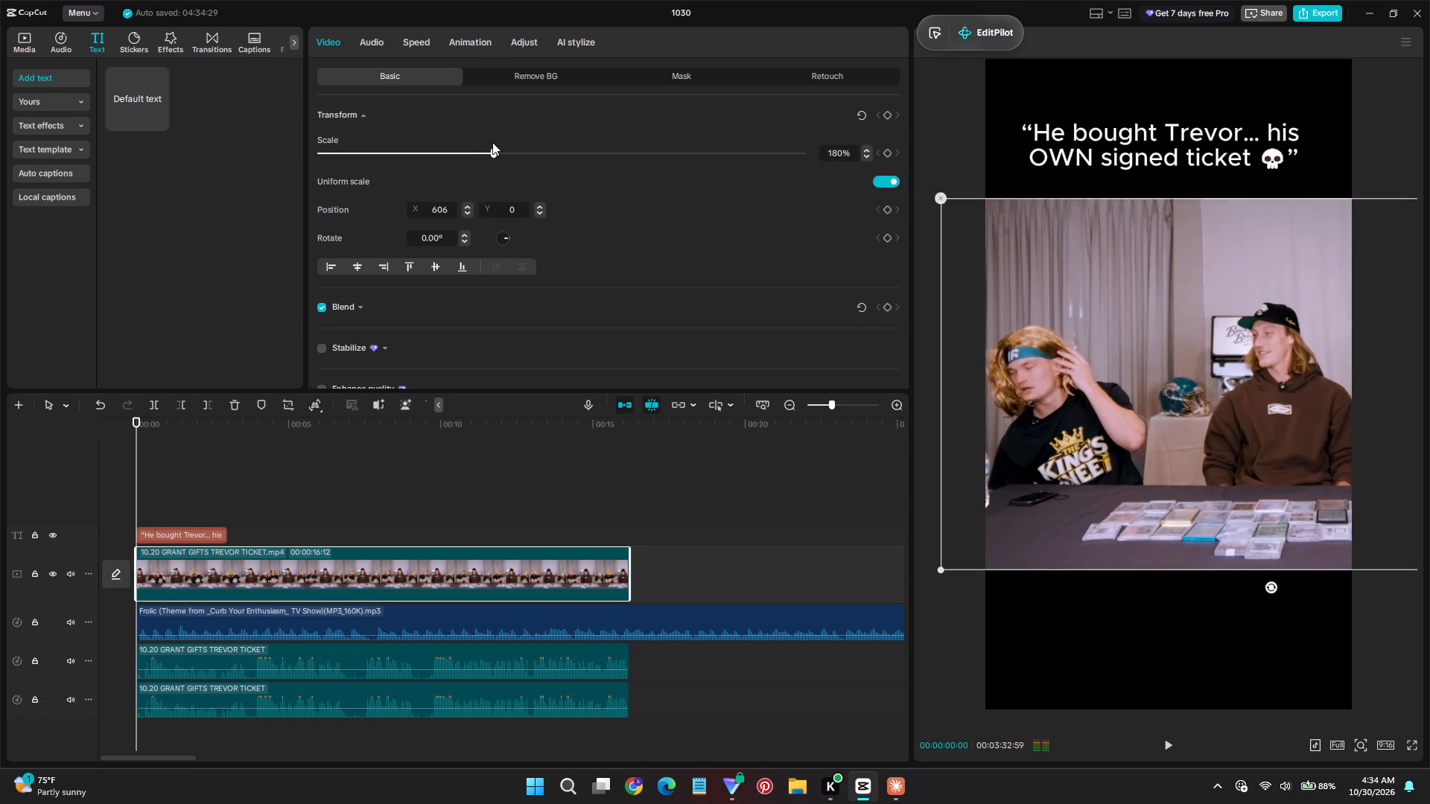
pyautogui.moveTo(492, 142); pyautogui.dragTo(490, 141)
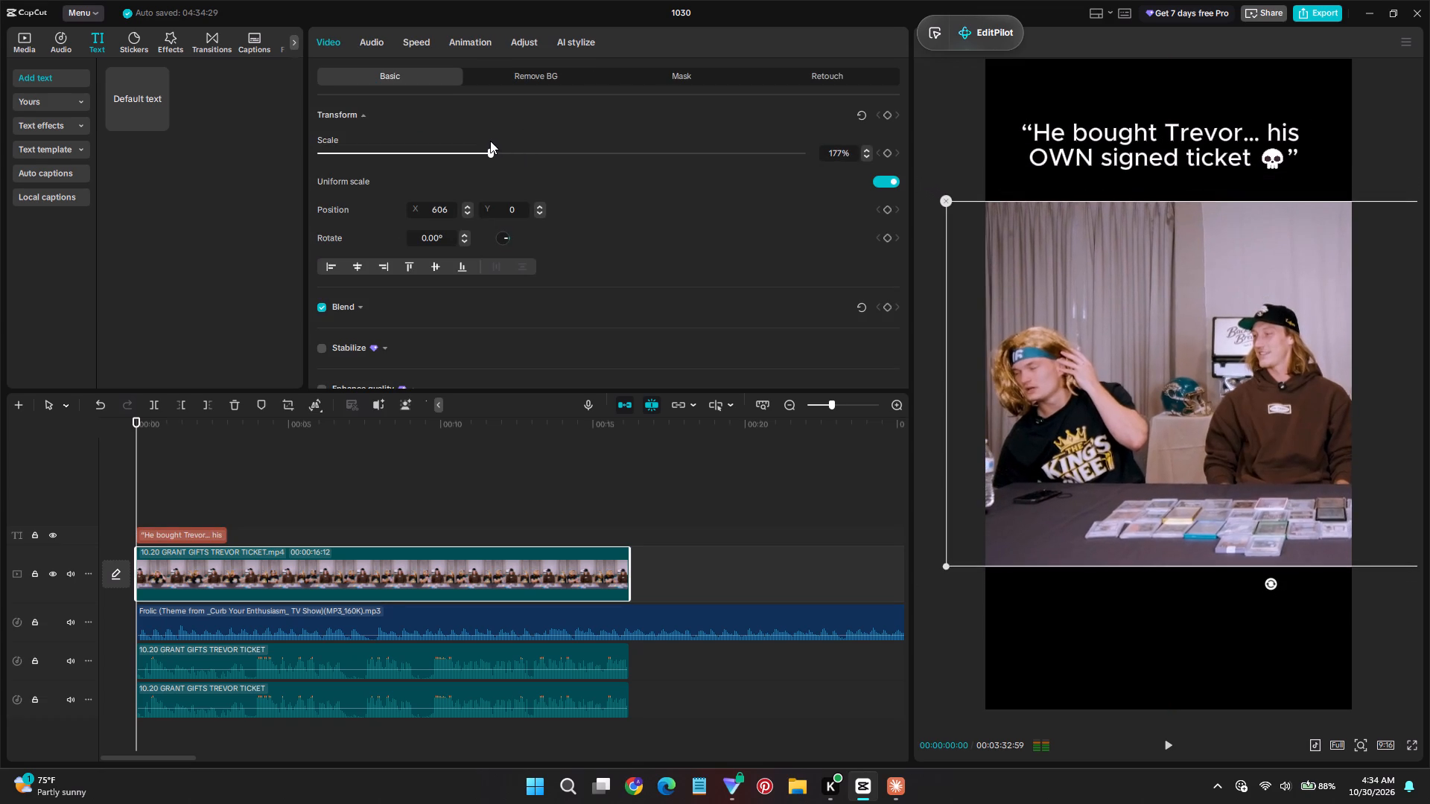
pyautogui.moveTo(490, 141); pyautogui.dragTo(480, 134)
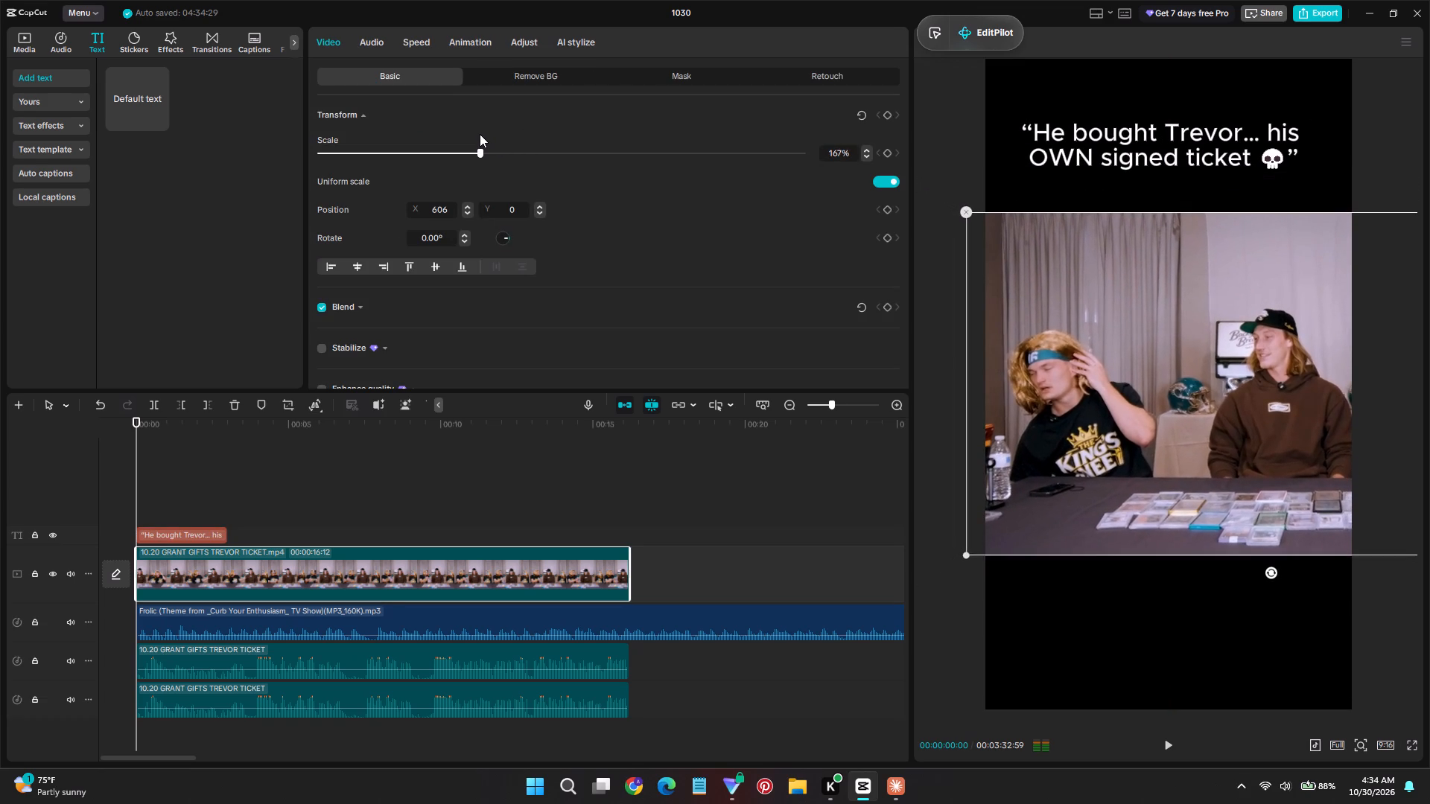
pyautogui.moveTo(480, 134); pyautogui.dragTo(482, 135)
# Lower the hook text slightly so it sits just above the video's top edge, centred horizontally.
pyautogui.moveTo(1178, 157); pyautogui.dragTo(1177, 157)
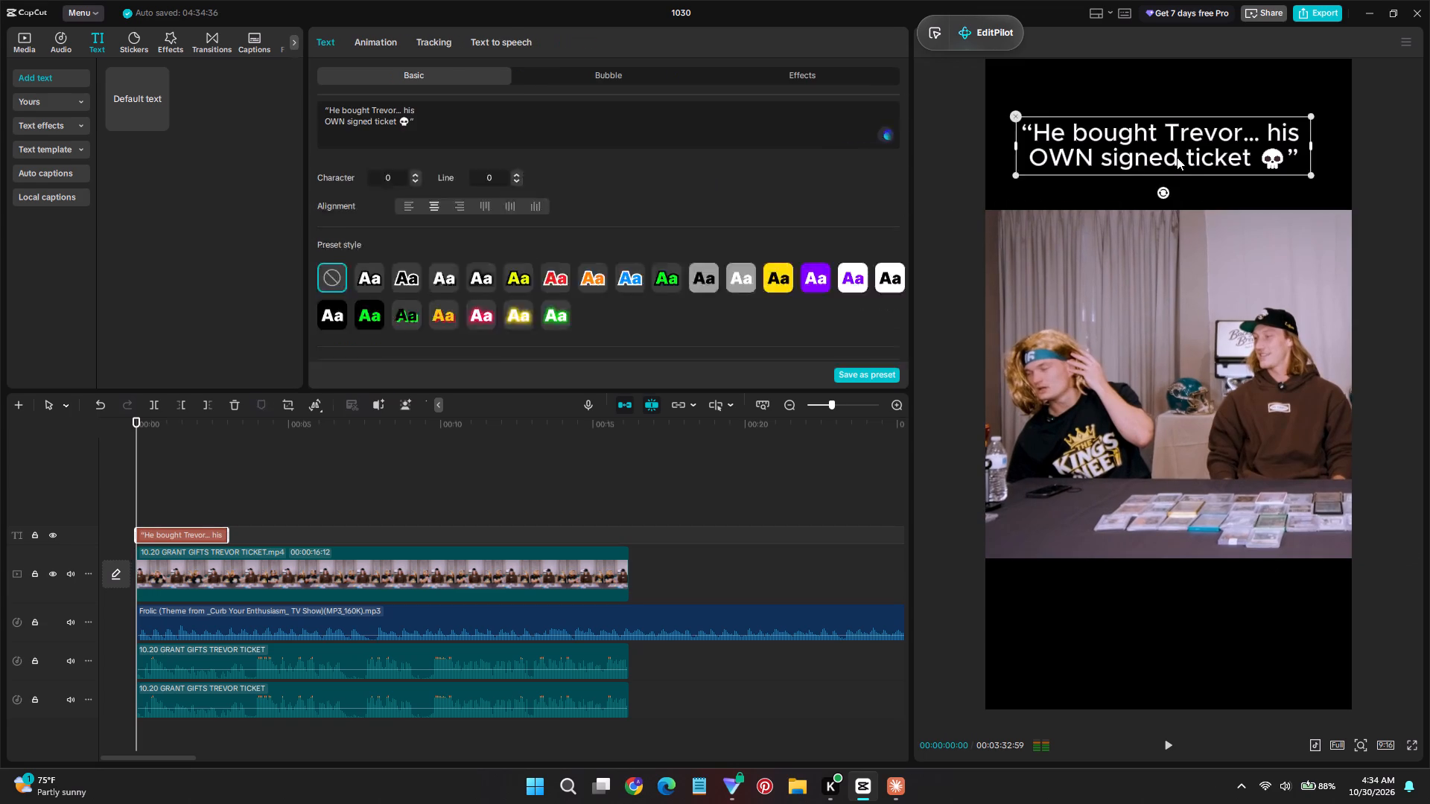
pyautogui.moveTo(1177, 157); pyautogui.dragTo(1178, 176)
pyautogui.click(1189, 373)
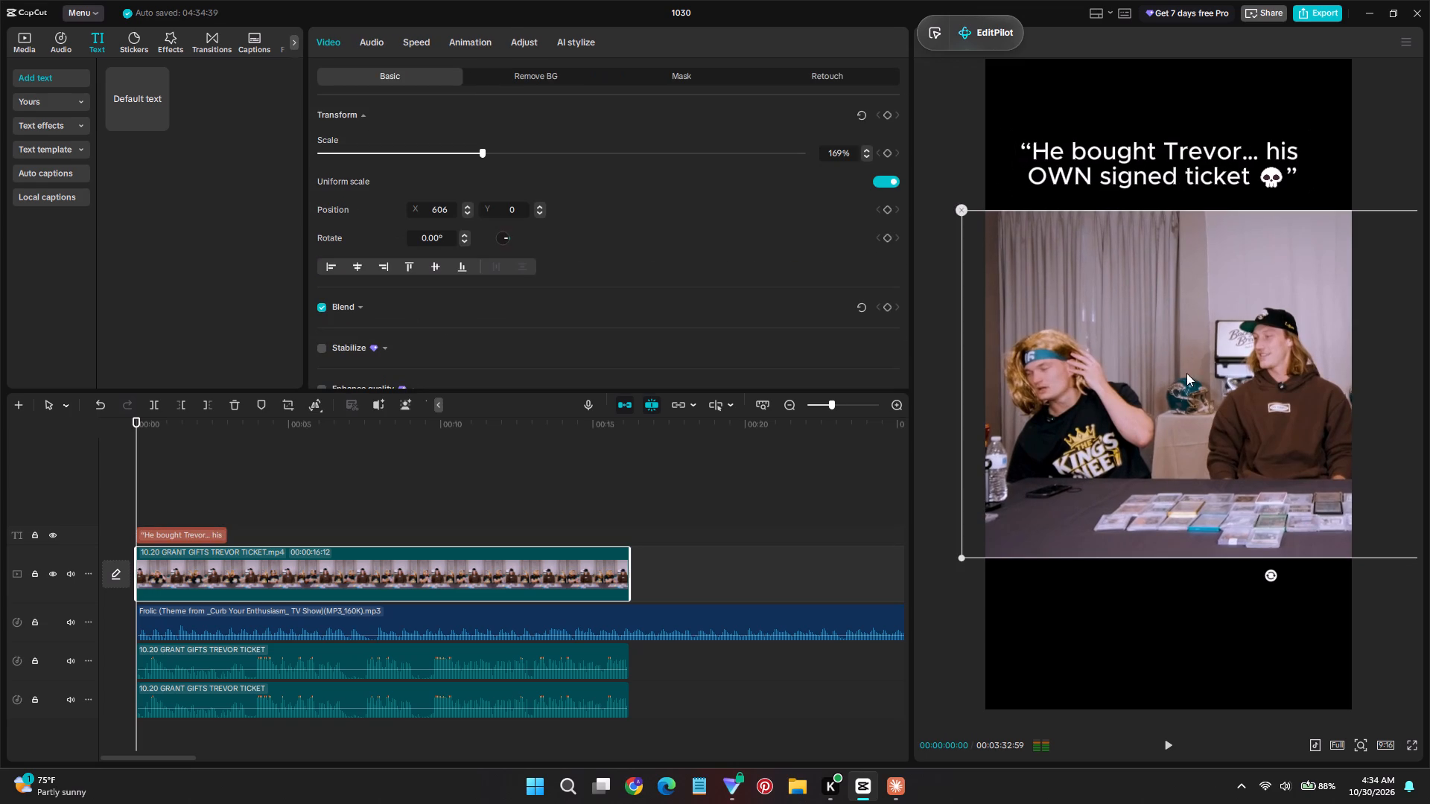
# Play back the edit from the beginning and replay its ending to review the framing, hook text and audio mix.
pyautogui.click(394, 483)
pyautogui.press('space')
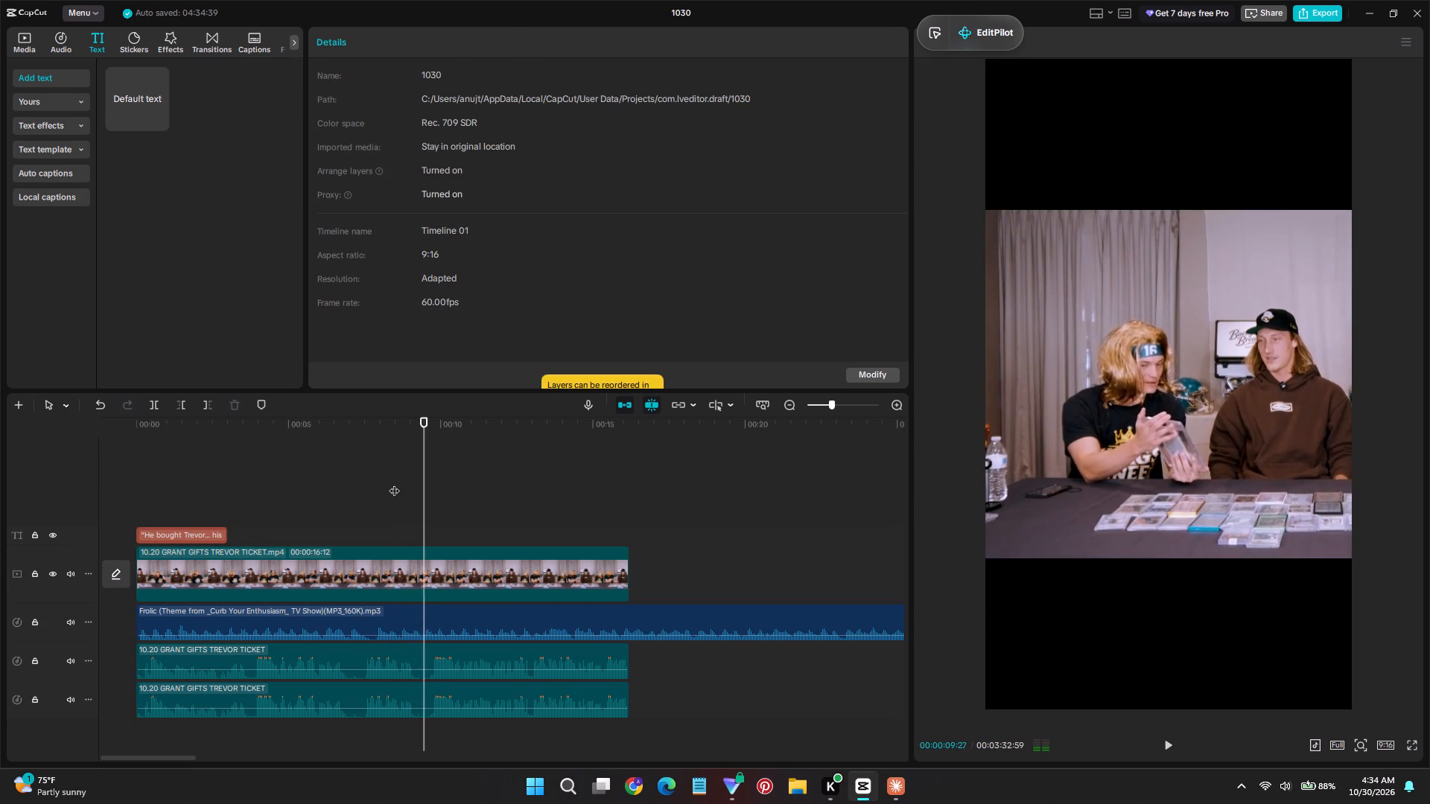
pyautogui.click(267, 482)
pyautogui.press('space')
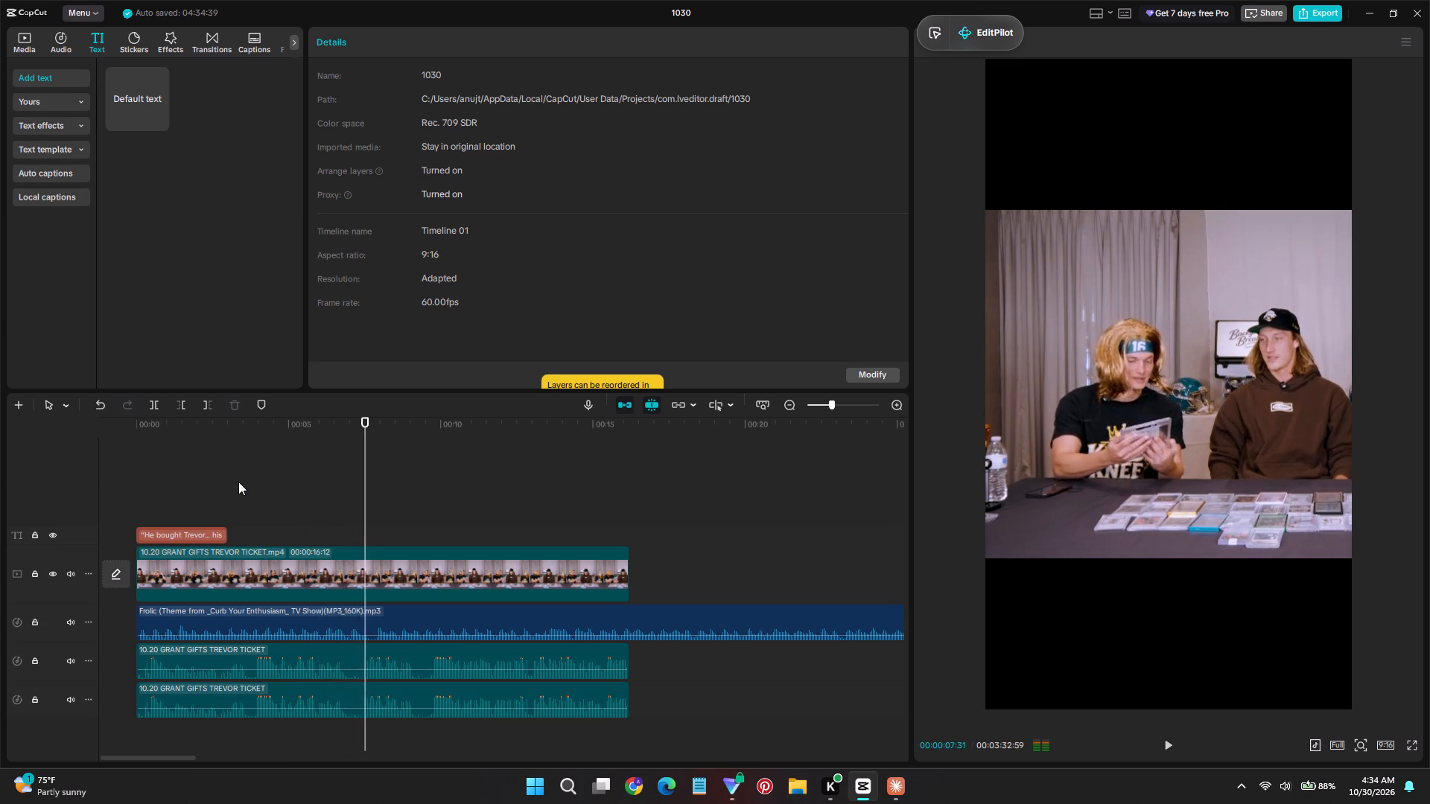
pyautogui.click(166, 488)
pyautogui.press('space')
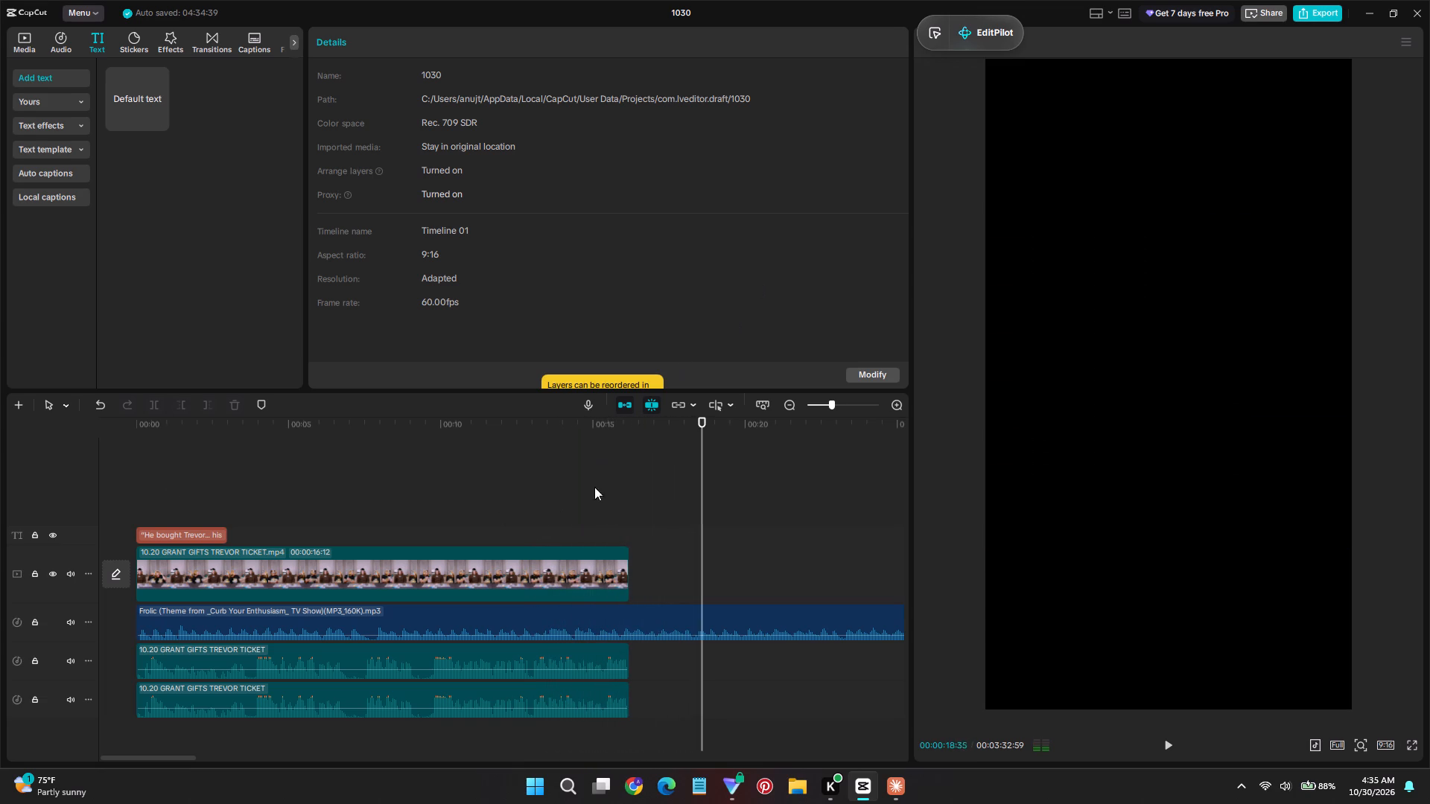
pyautogui.click(586, 513)
pyautogui.press('space')
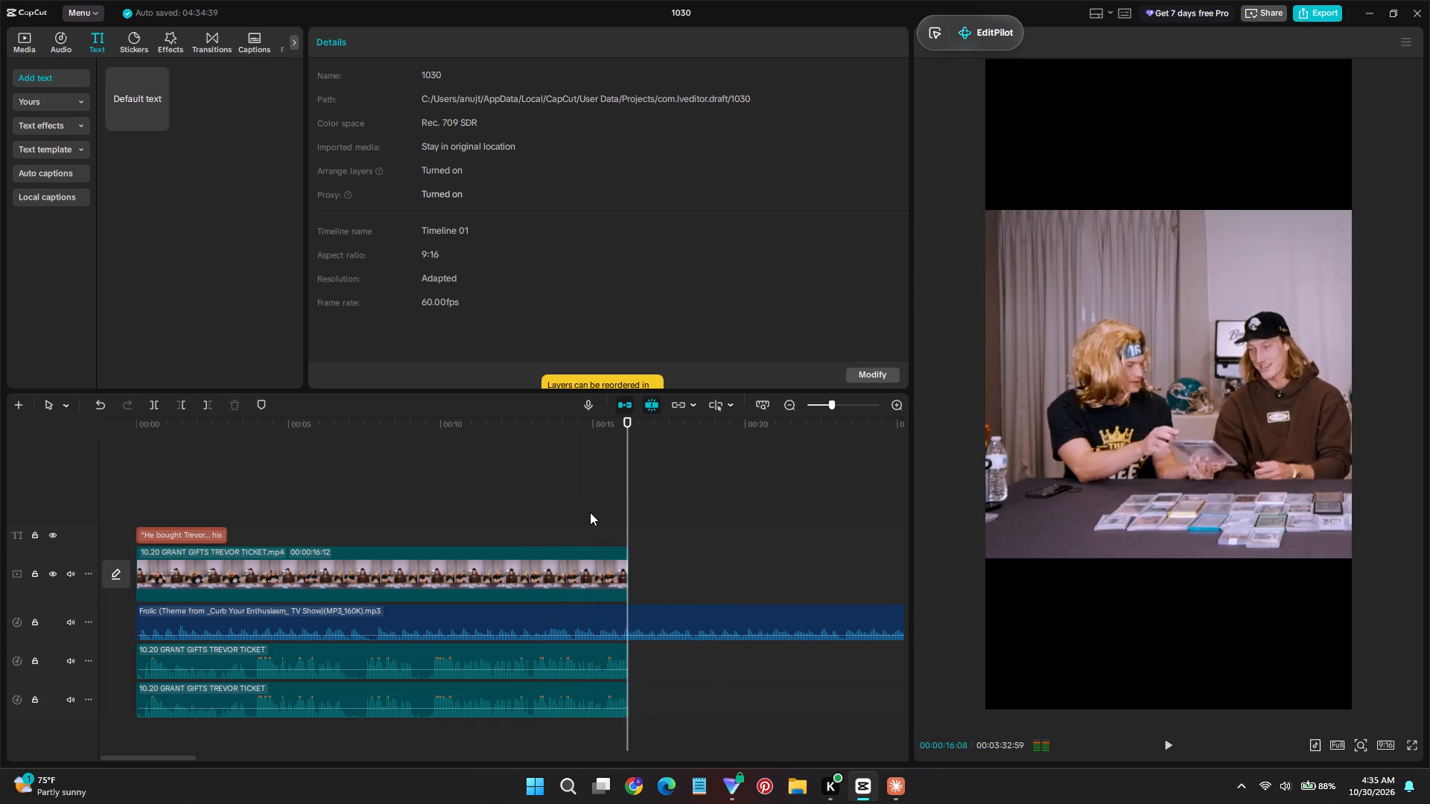
pyautogui.click(589, 512)
pyautogui.press('space')
pyautogui.press('space')
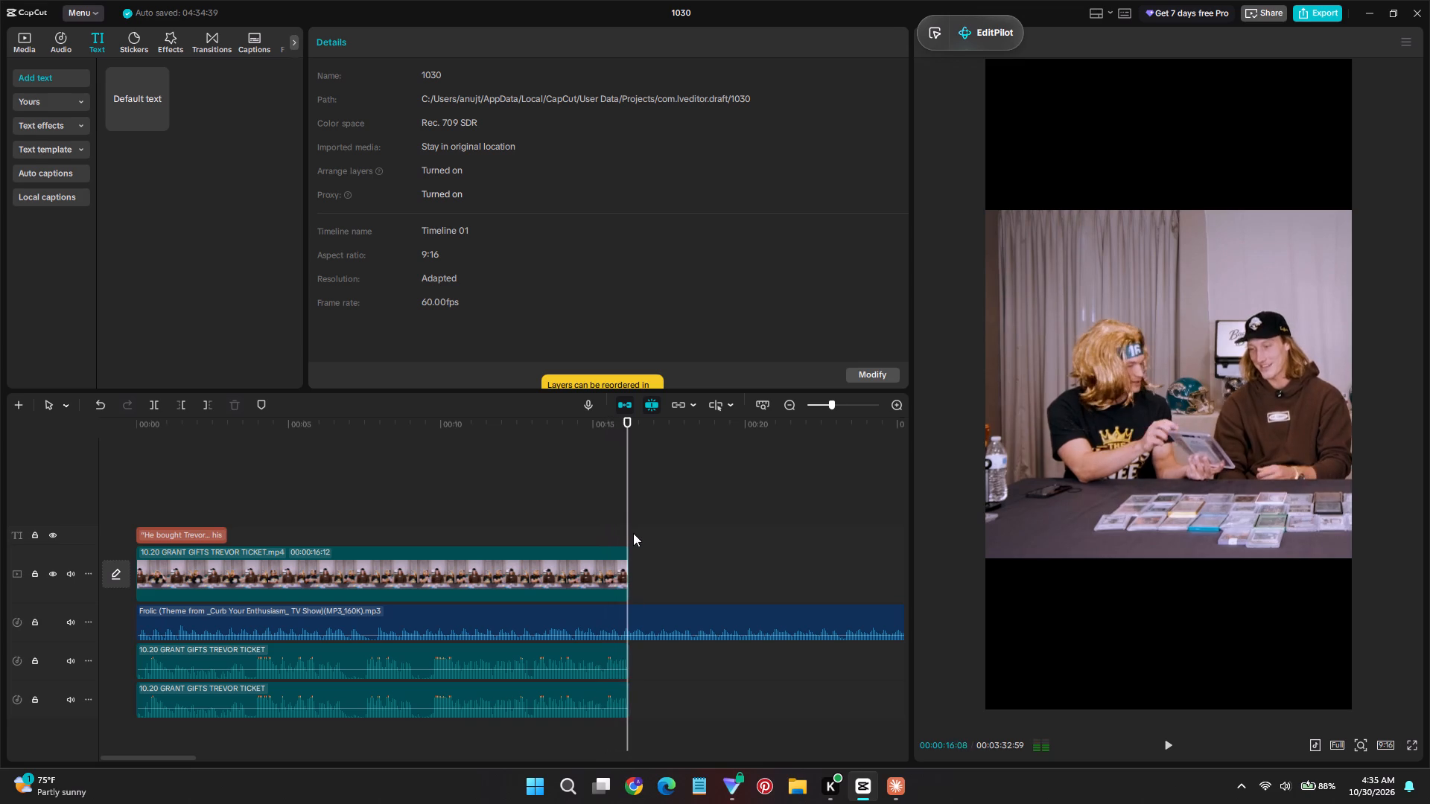
# Trim the Frolic song's excess after the video so the music ends with the clip at 00:00:16:12.
pyautogui.click(629, 520)
pyautogui.click(635, 619)
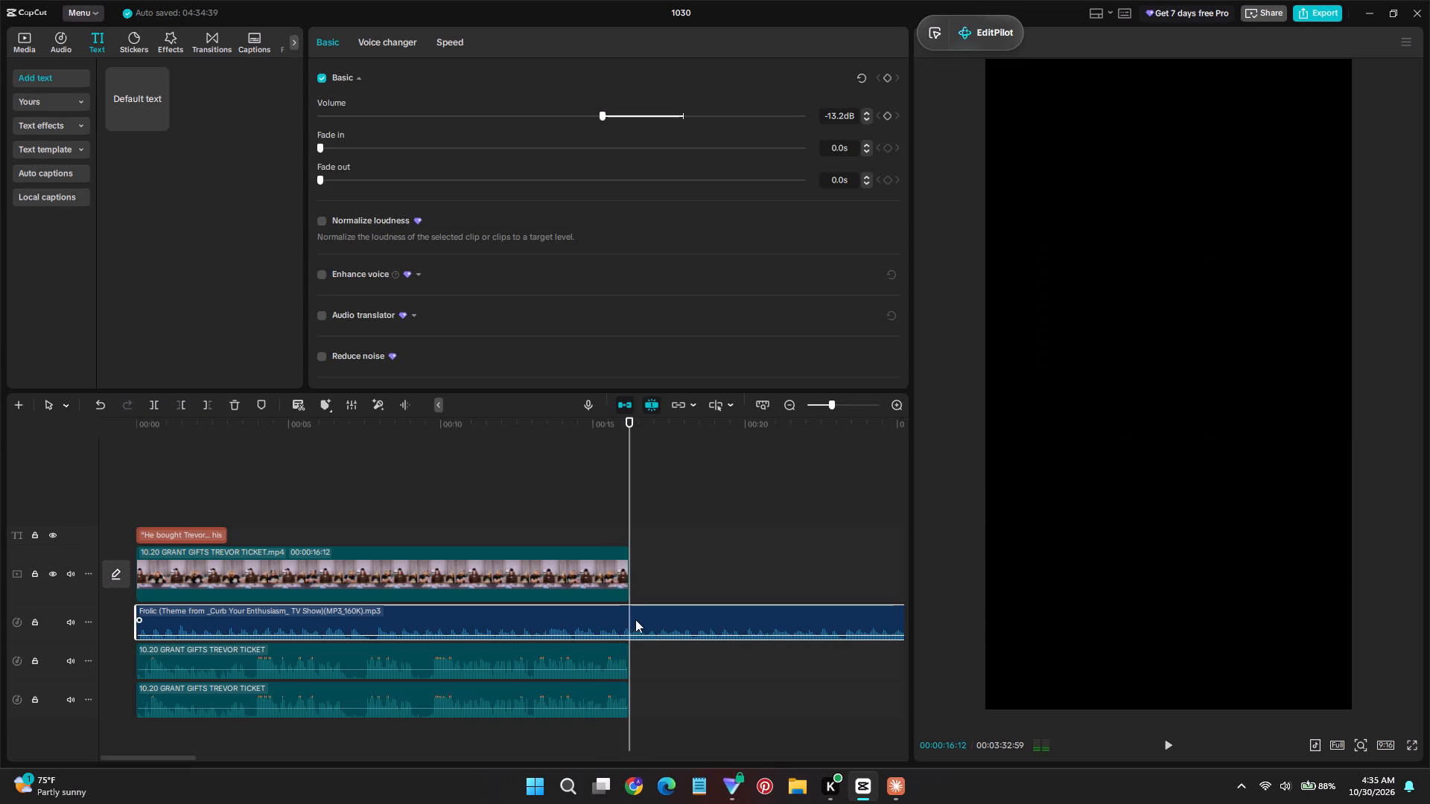
pyautogui.press('w')
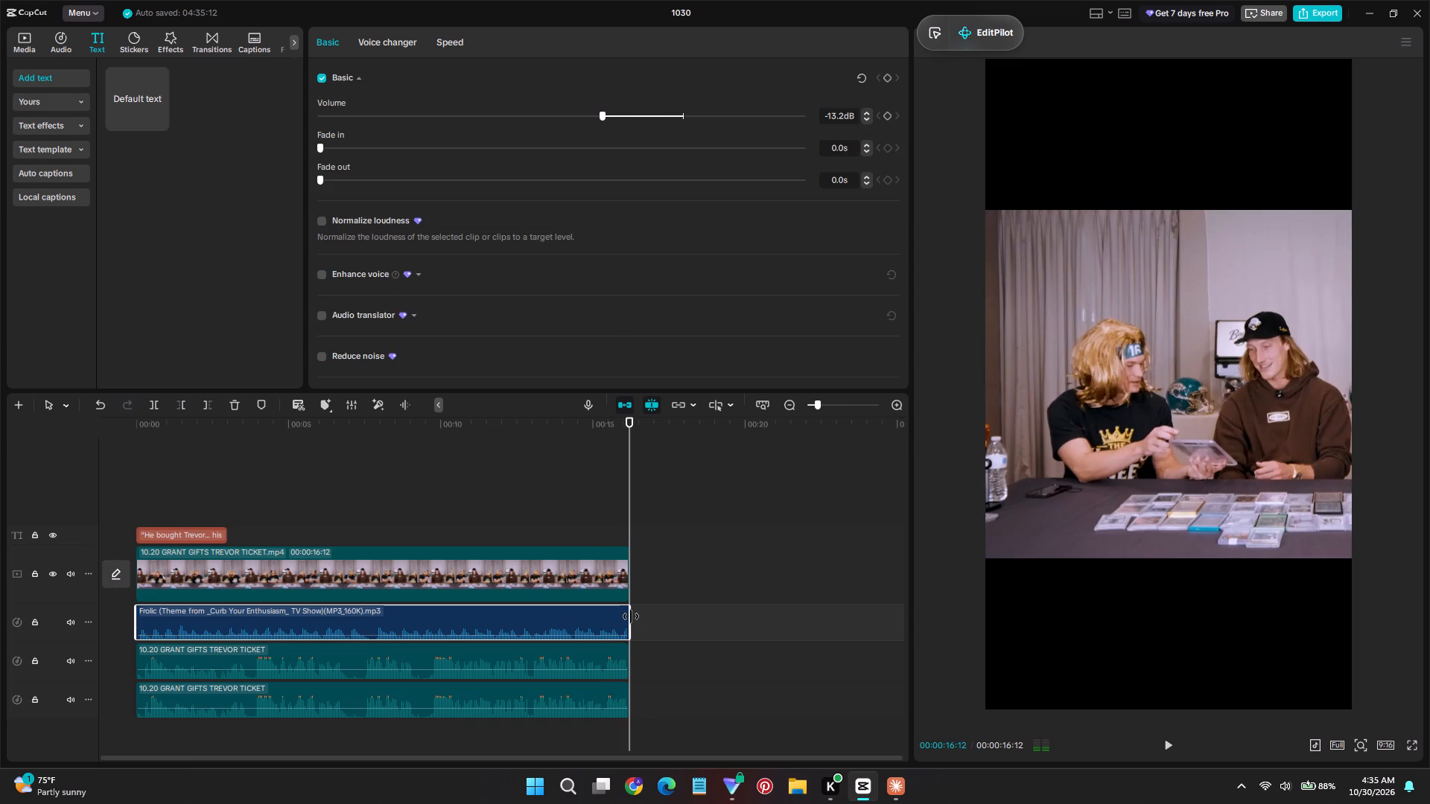
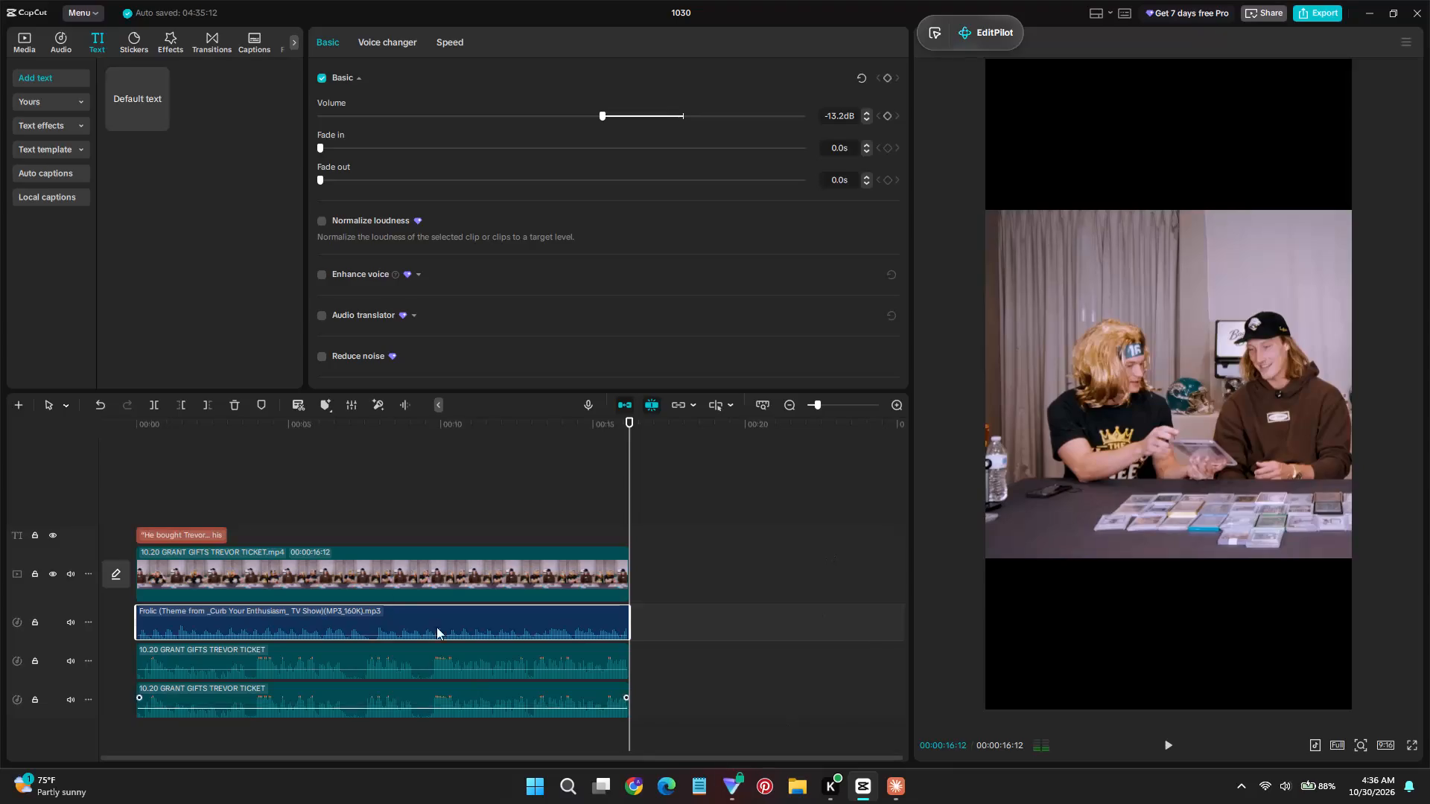
# At the start of the edit, lower the hook text to sit against the video's top edge, centred horizontally.
pyautogui.moveTo(156, 426); pyautogui.dragTo(37, 442)
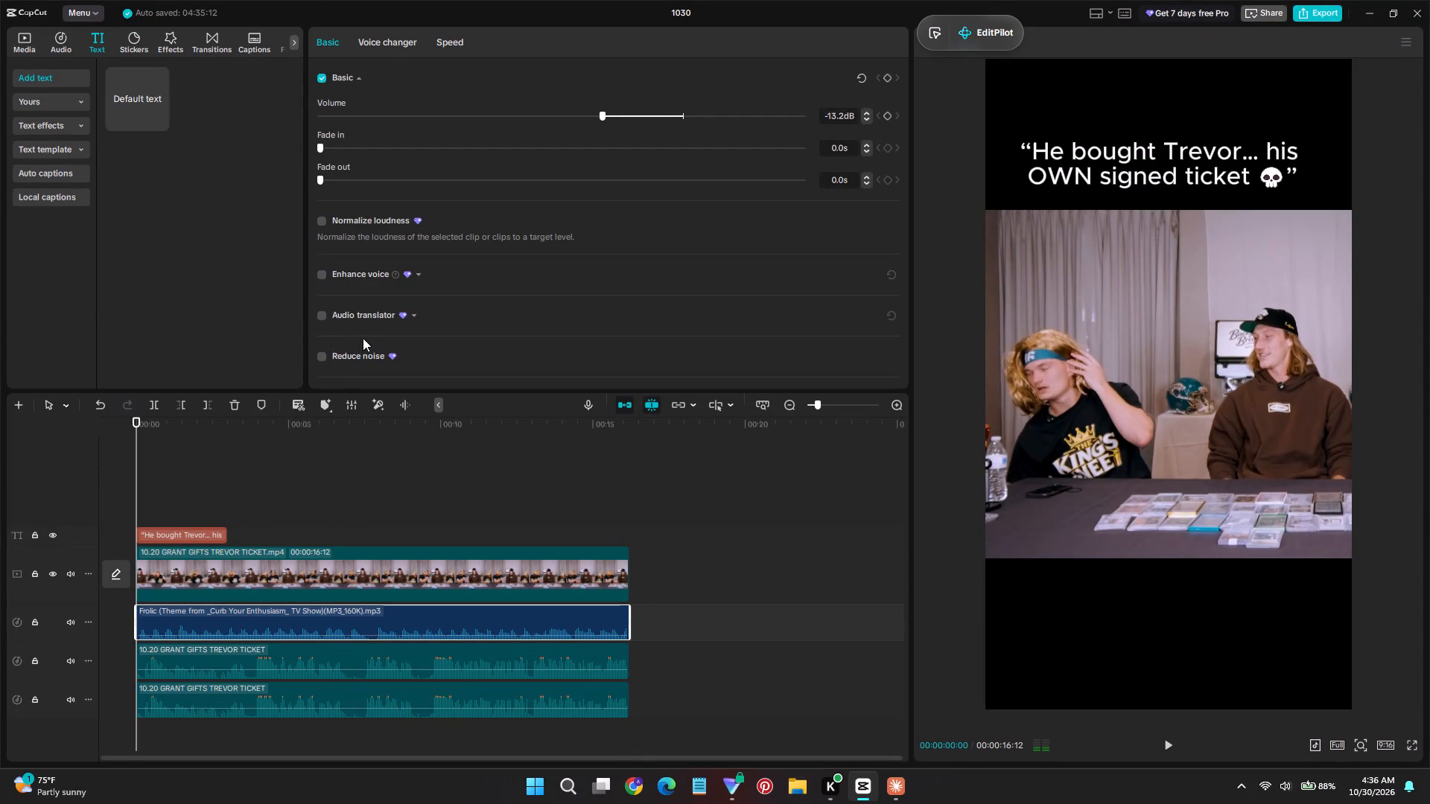
pyautogui.moveTo(1175, 182); pyautogui.dragTo(1180, 197)
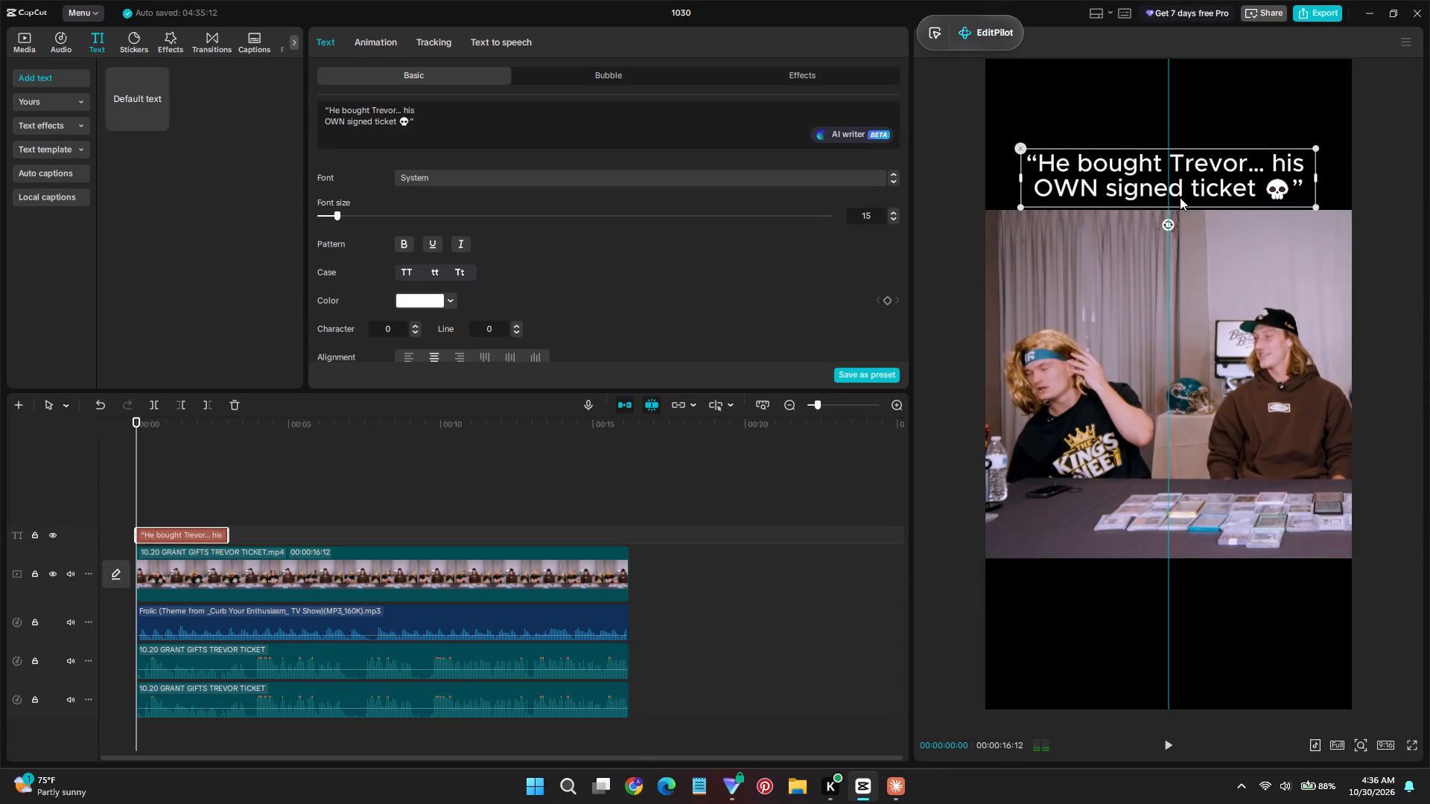
pyautogui.moveTo(1180, 197); pyautogui.dragTo(1179, 198)
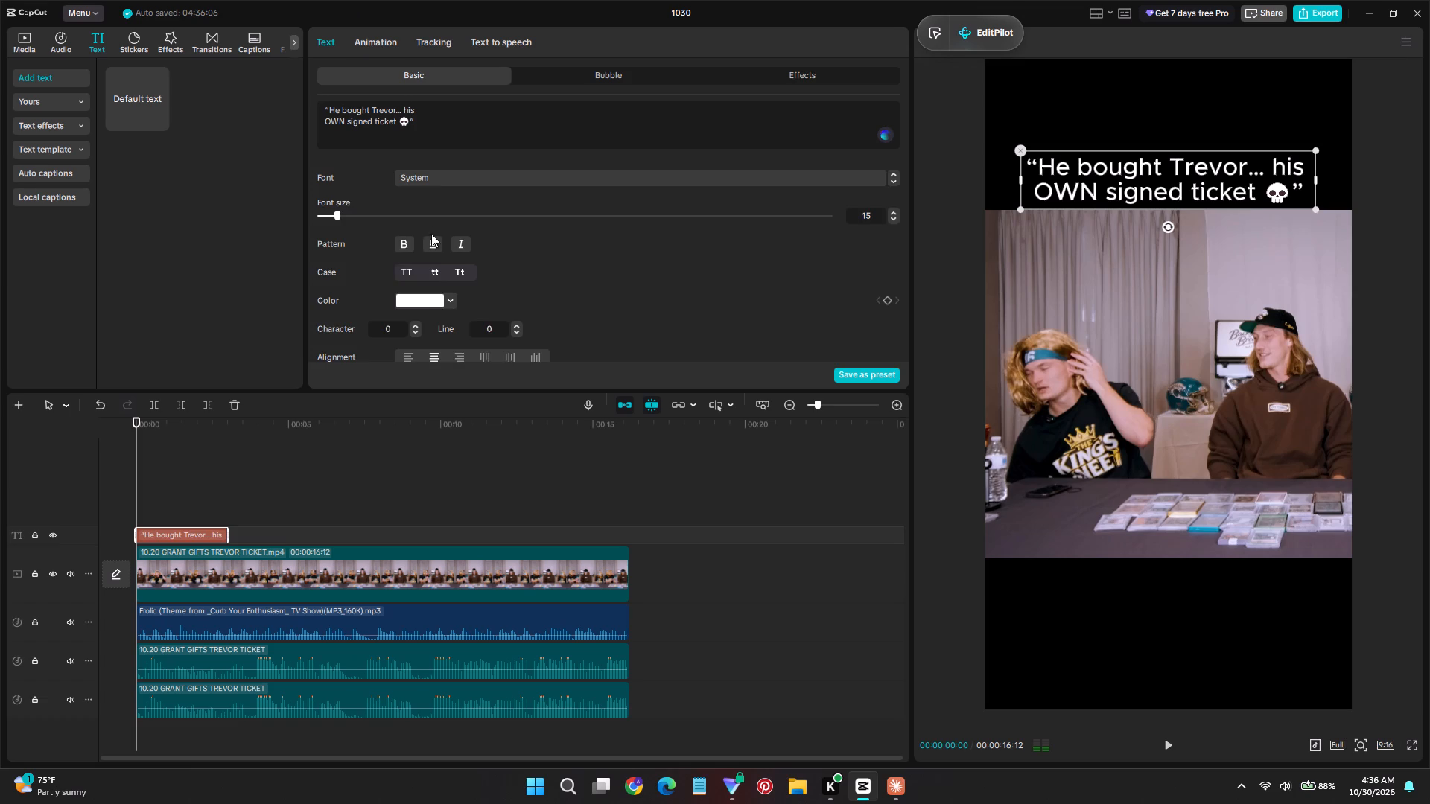
# Enable a background behind the hook text using the second, line-fitted style and set its colour to white (FFFFFF).
pyautogui.scroll(-10, 467, 266)
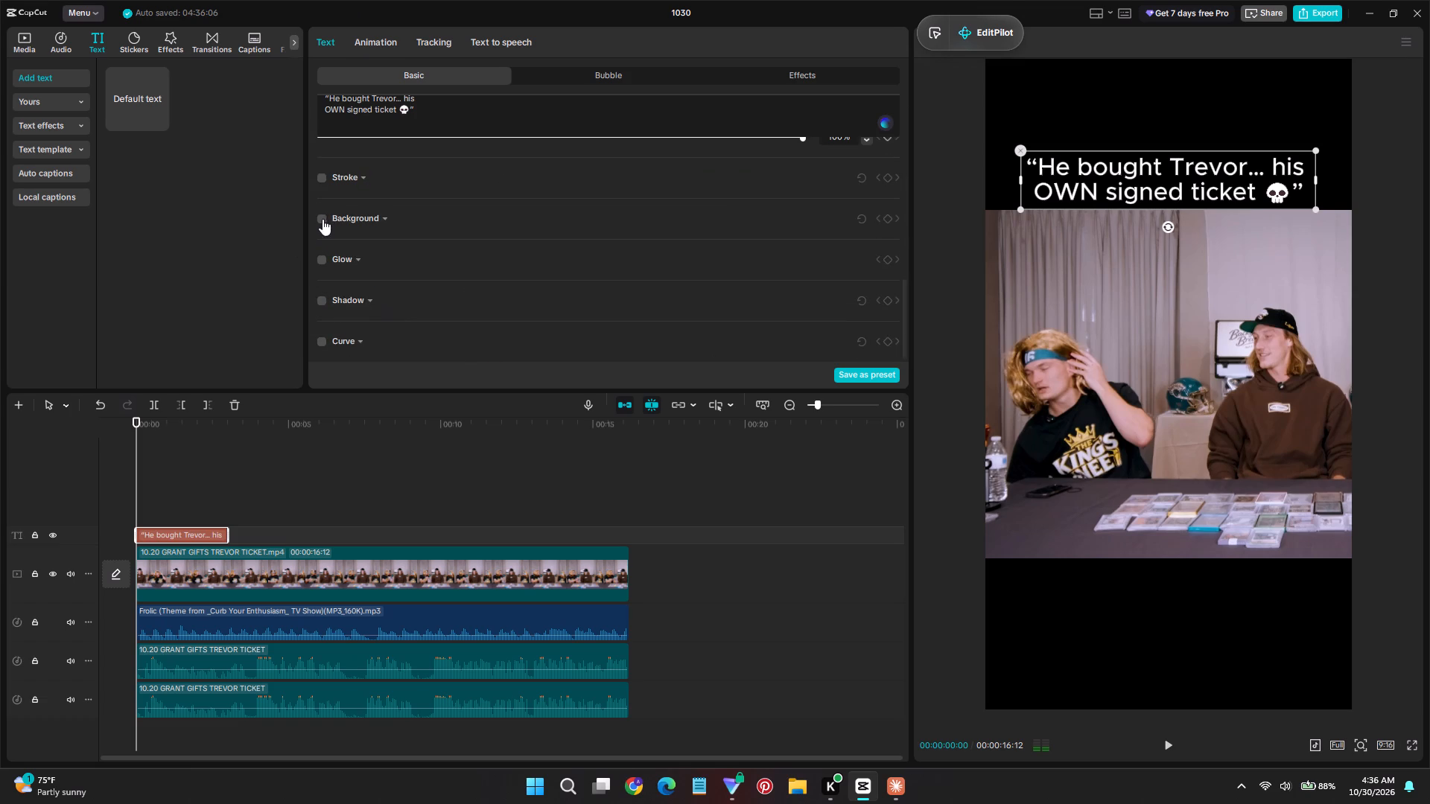
pyautogui.click(322, 219)
pyautogui.click(407, 267)
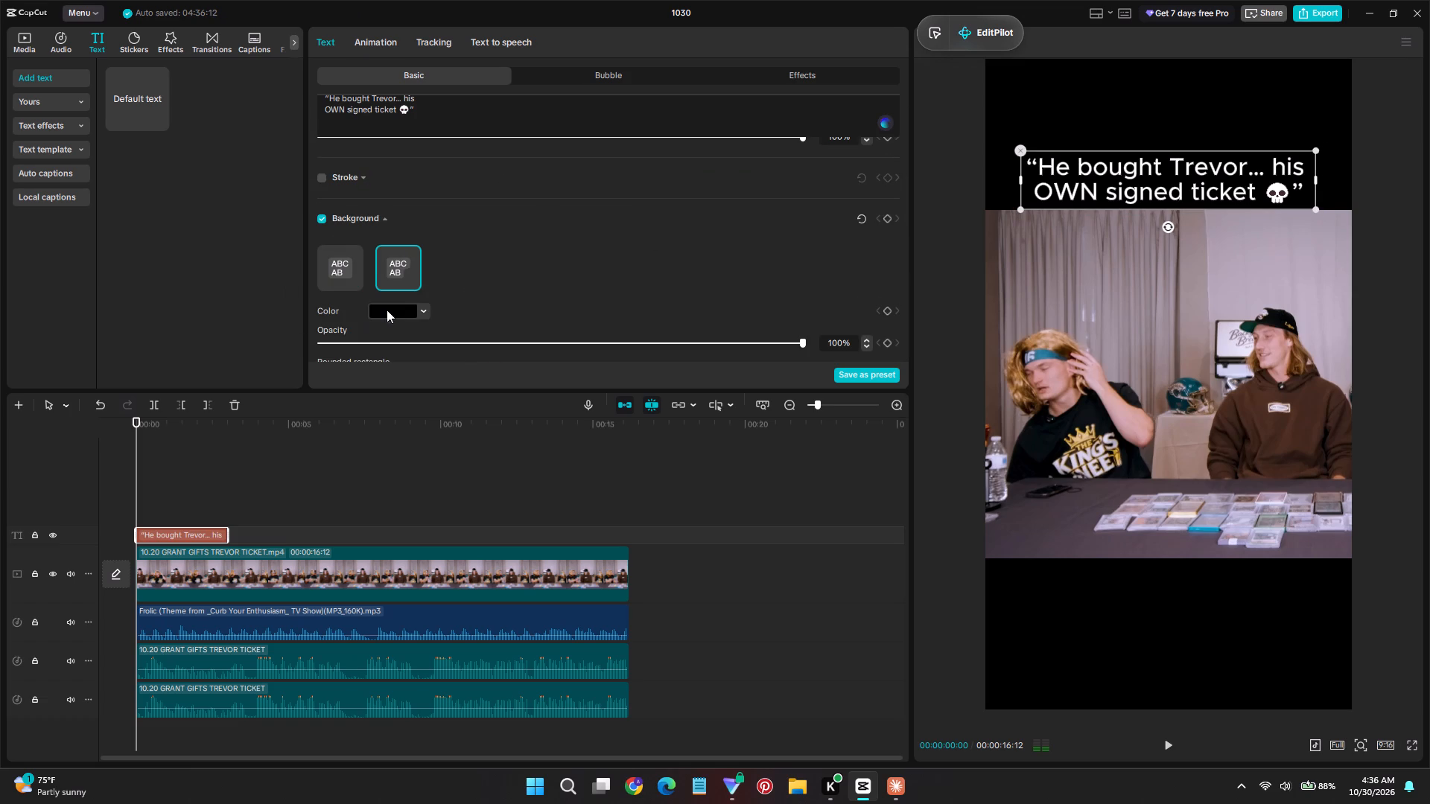
pyautogui.click(388, 306)
pyautogui.moveTo(468, 348); pyautogui.dragTo(164, 331)
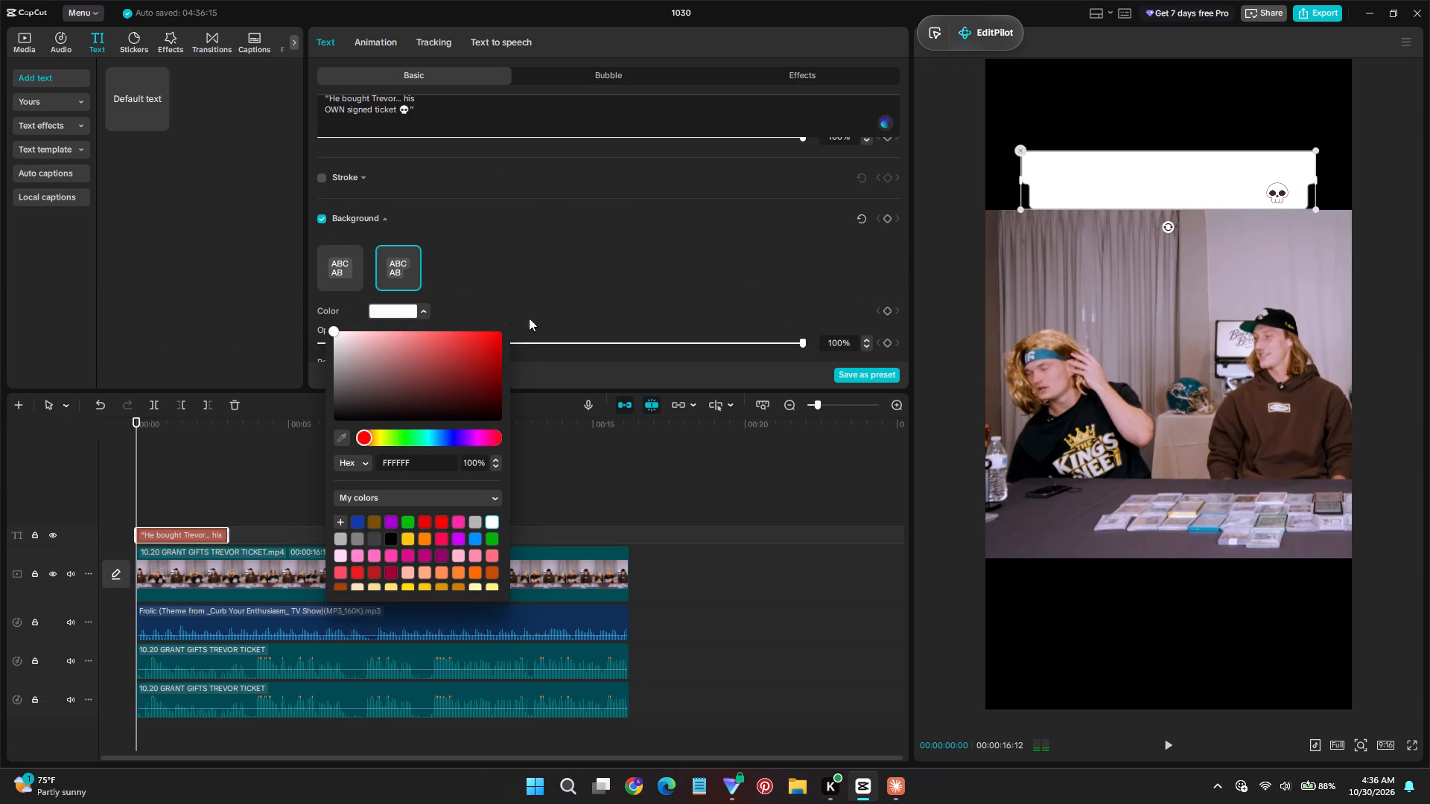
pyautogui.click(1162, 185)
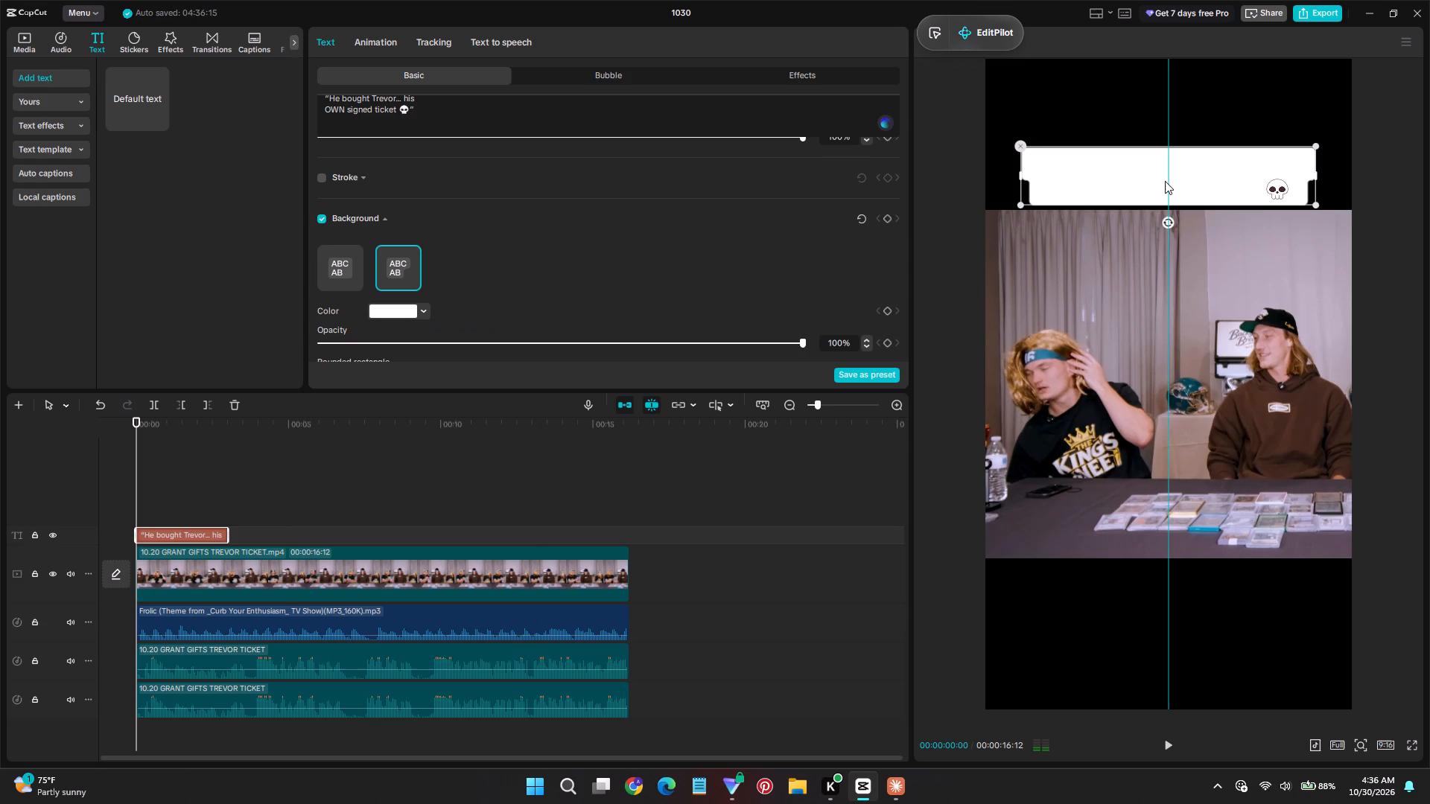
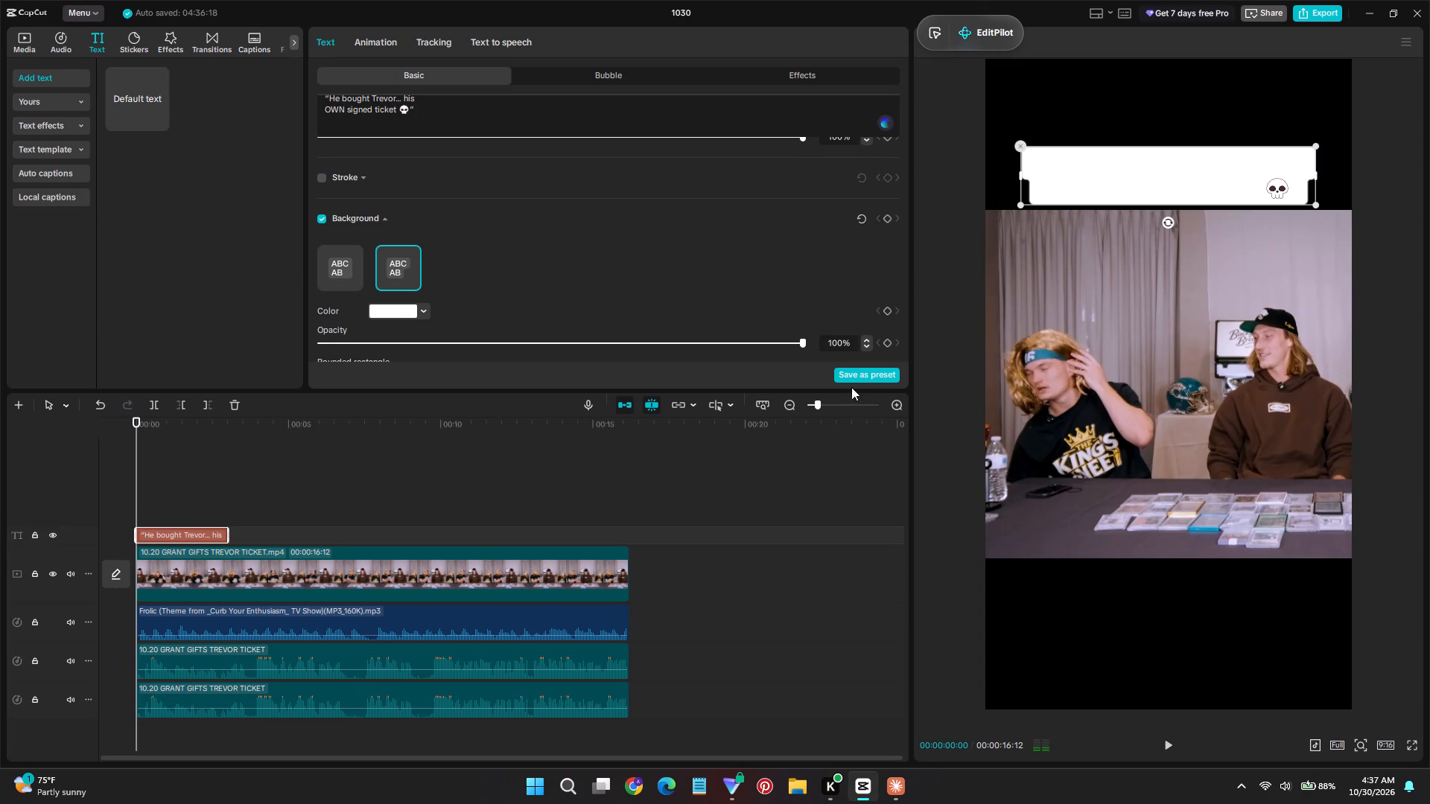
# Set the font of the entire two-line hook text to ChunkFive.
pyautogui.press('space')
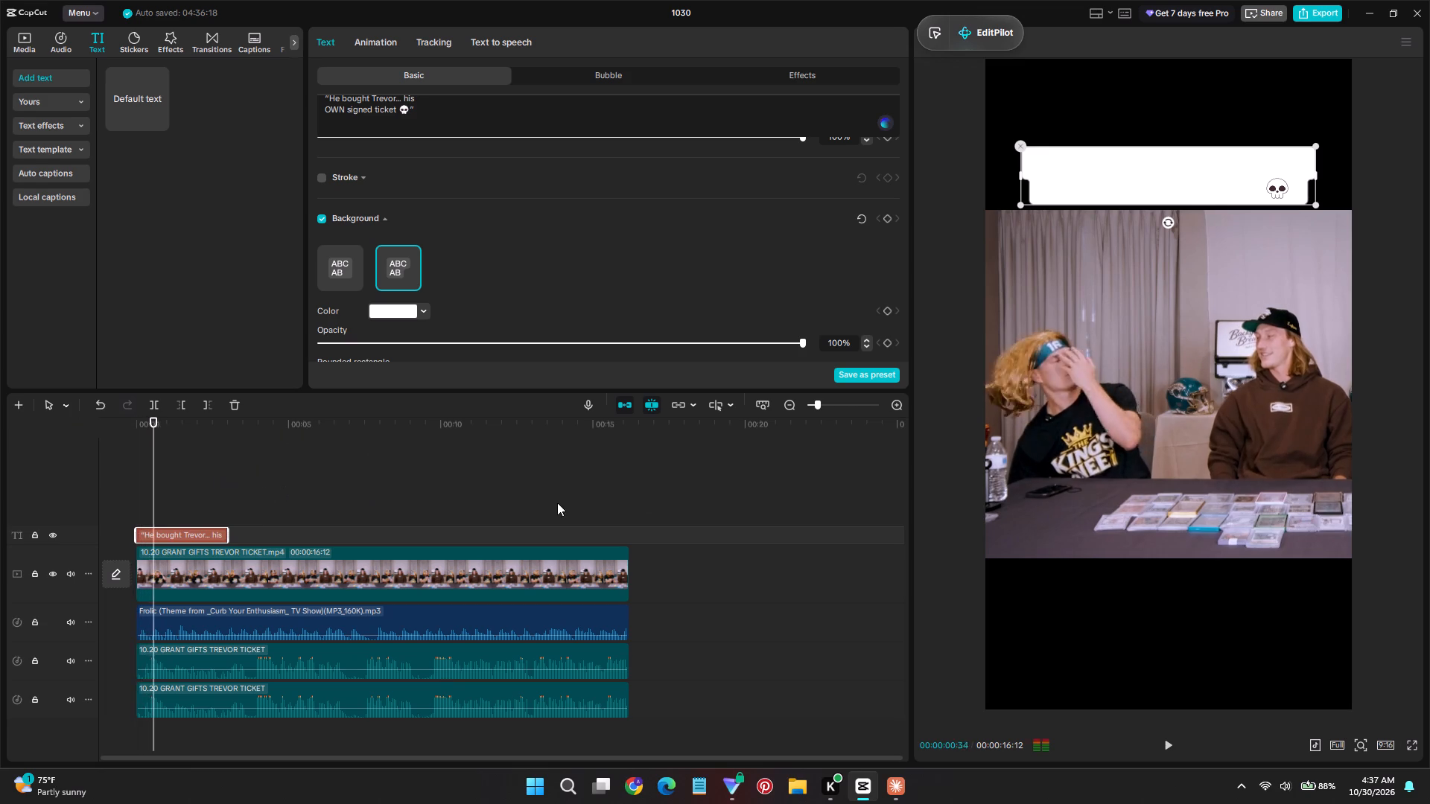
pyautogui.scroll(7, 492, 267)
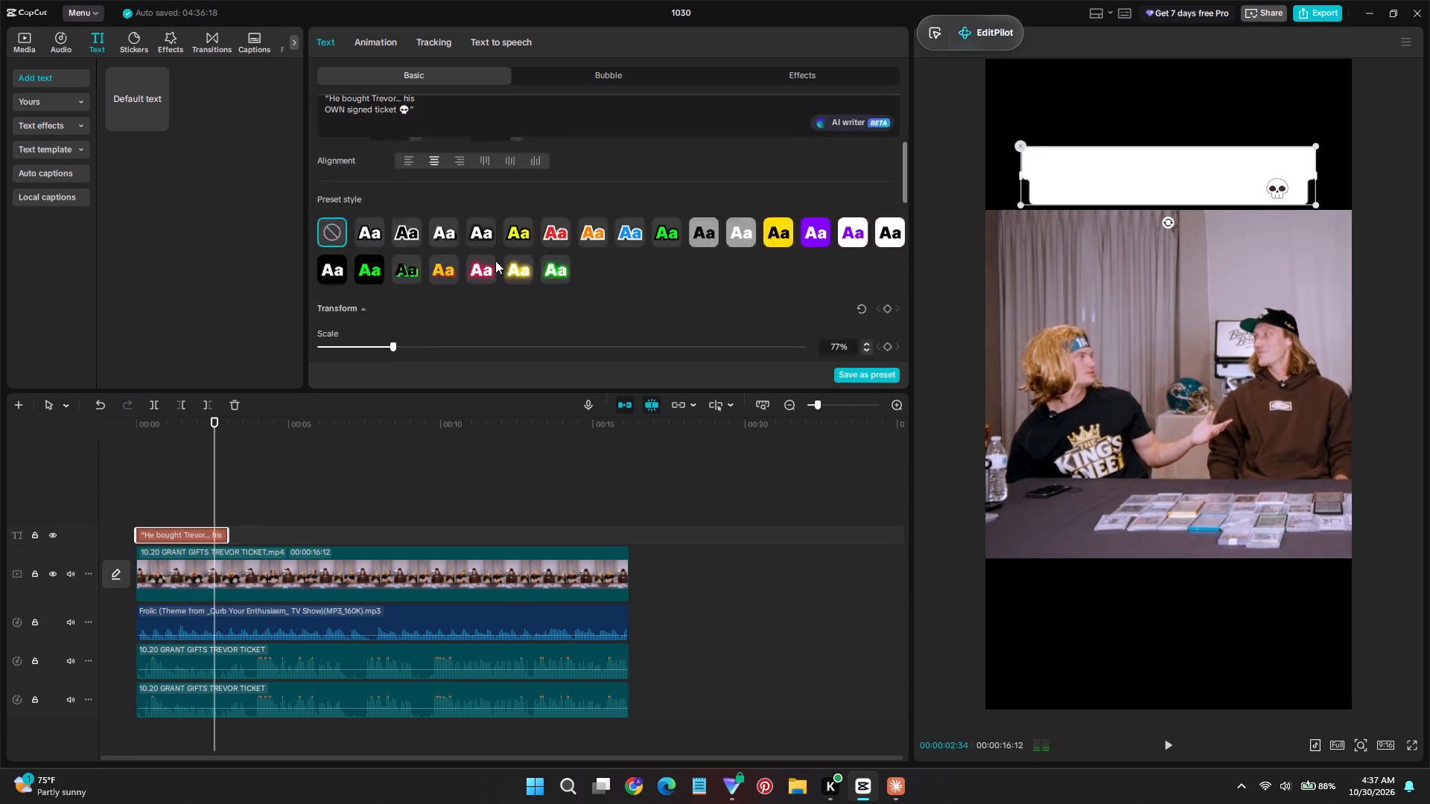
pyautogui.scroll(11, 495, 261)
pyautogui.press('space')
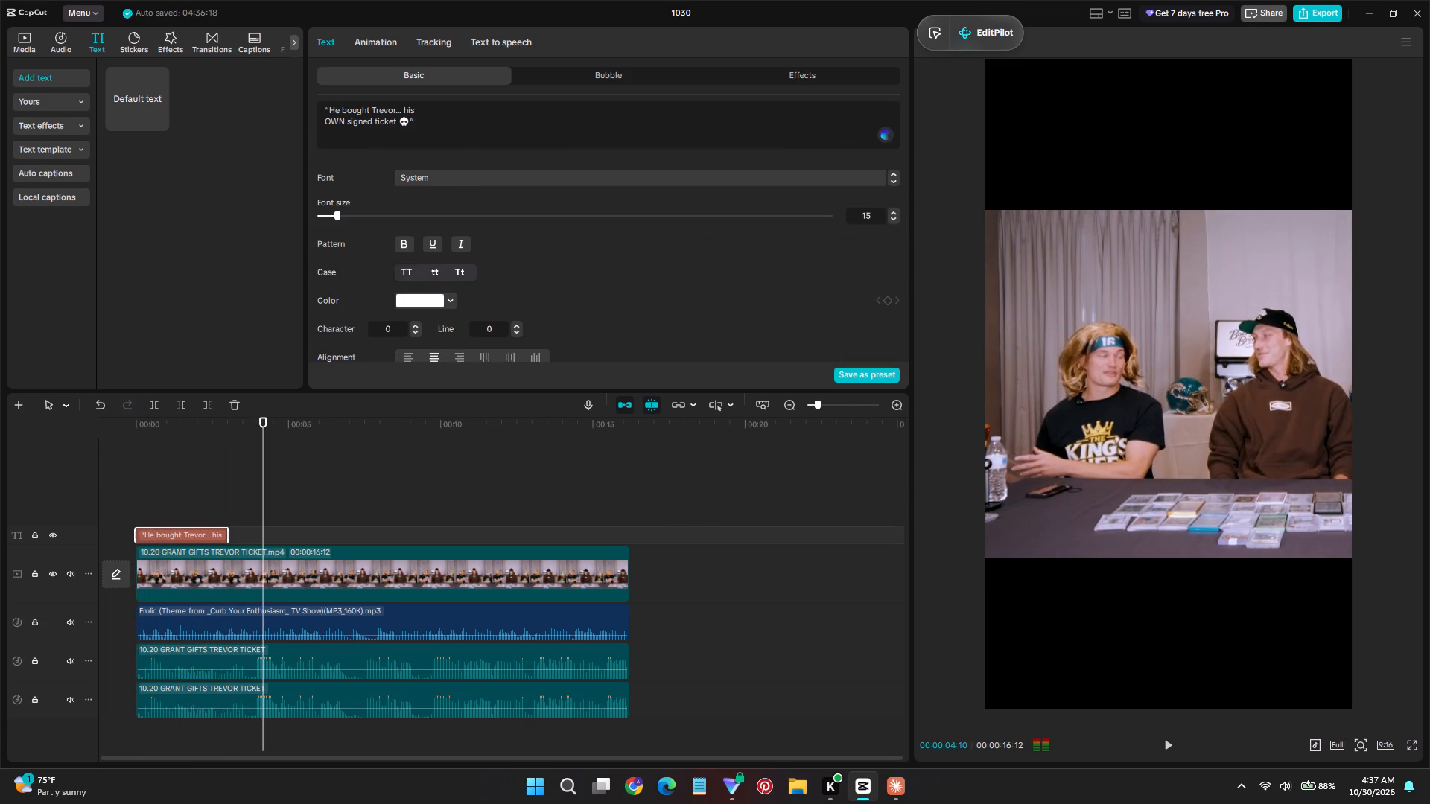
pyautogui.moveTo(398, 123); pyautogui.dragTo(228, 67)
pyautogui.scroll(-4, 496, 299)
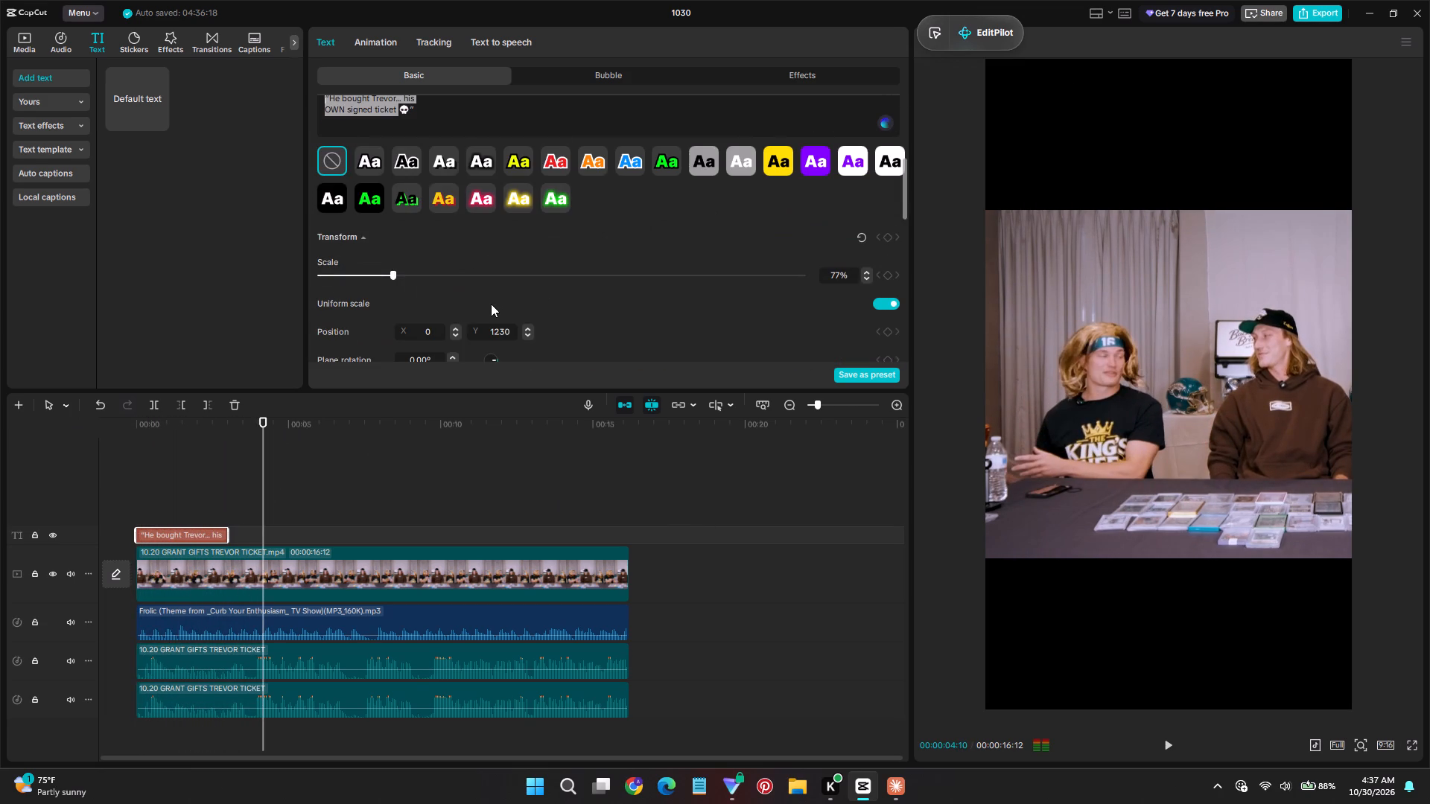
pyautogui.scroll(-2, 512, 280)
pyautogui.scroll(4, 498, 301)
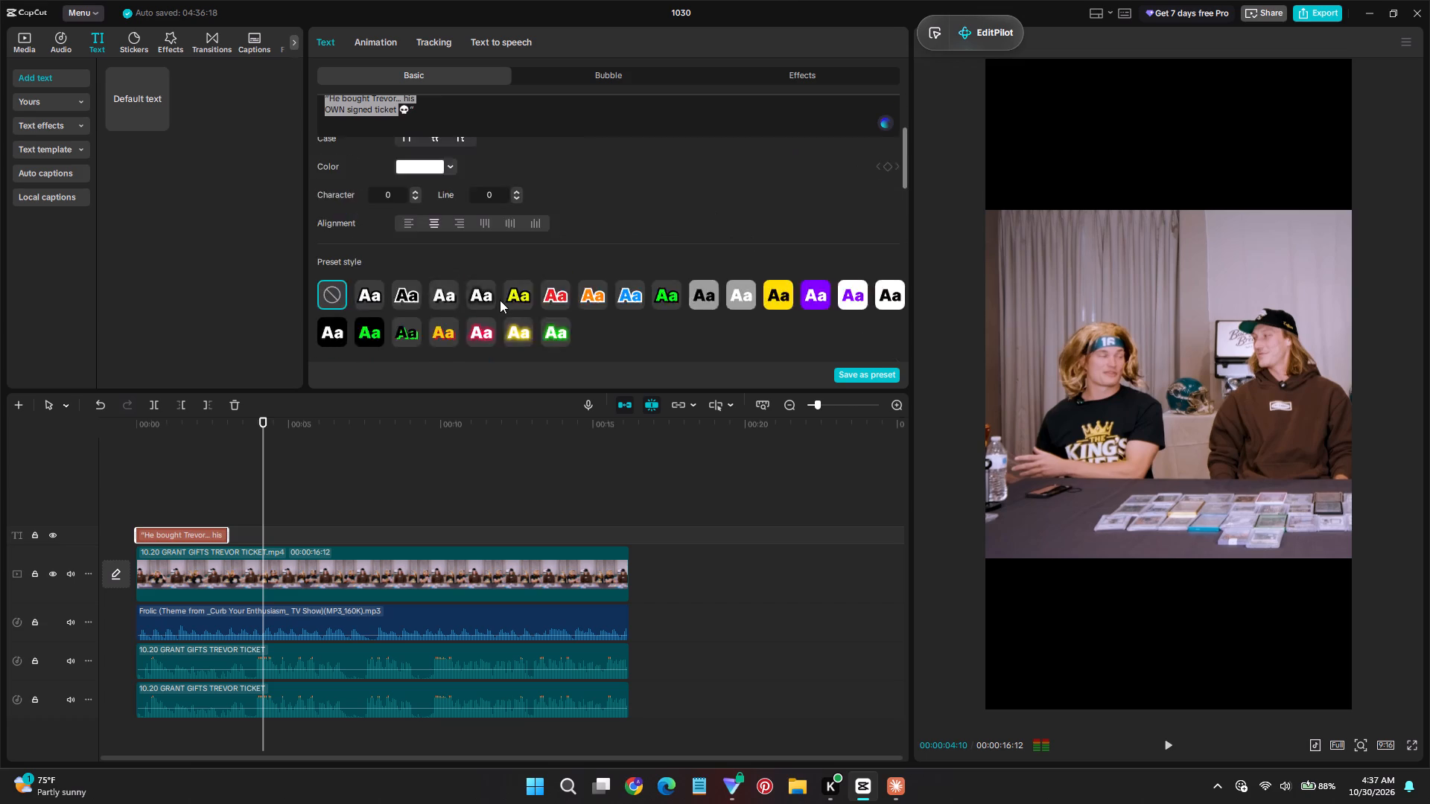
pyautogui.scroll(1, 500, 300)
pyautogui.click(416, 235)
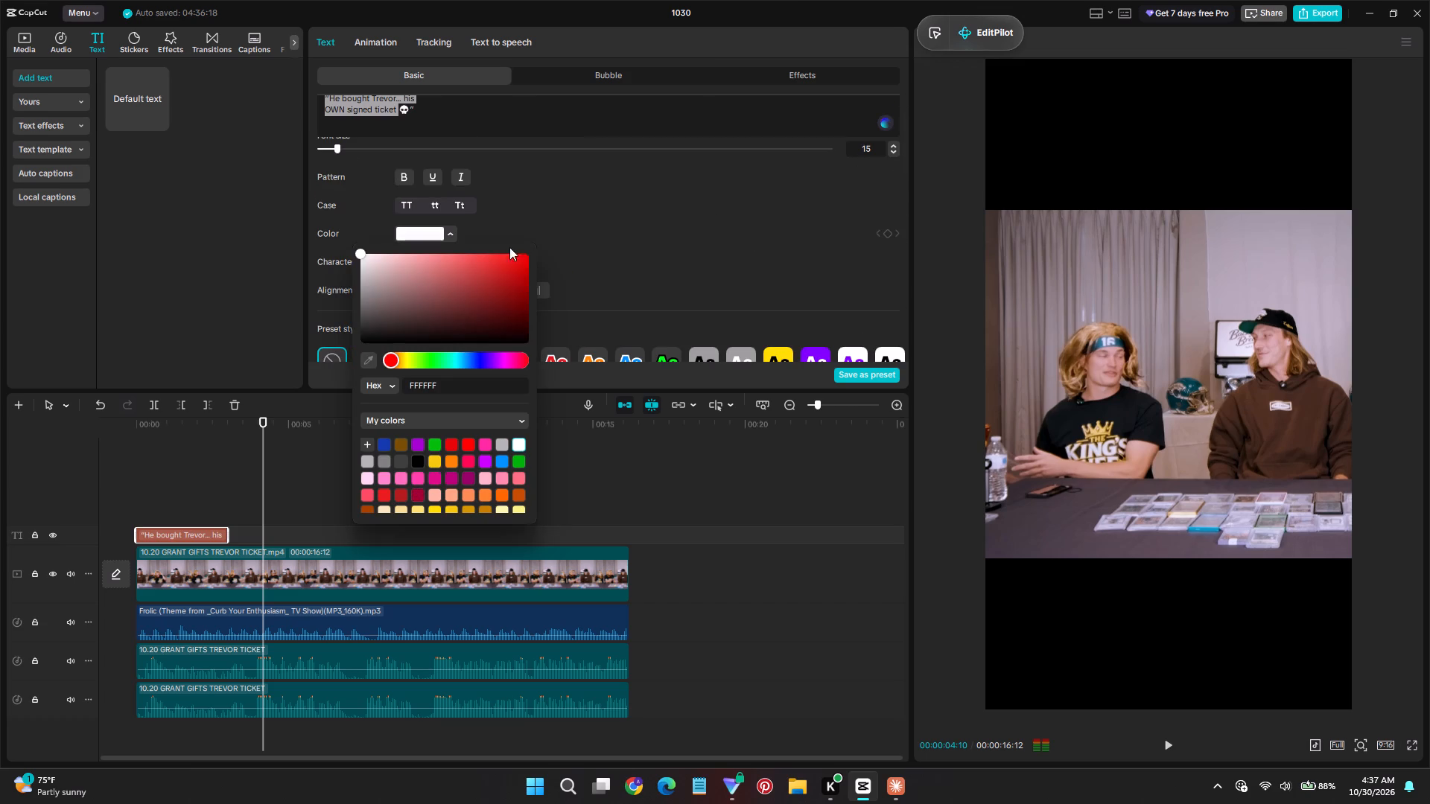
pyautogui.click(591, 193)
pyautogui.scroll(2, 519, 217)
pyautogui.click(457, 182)
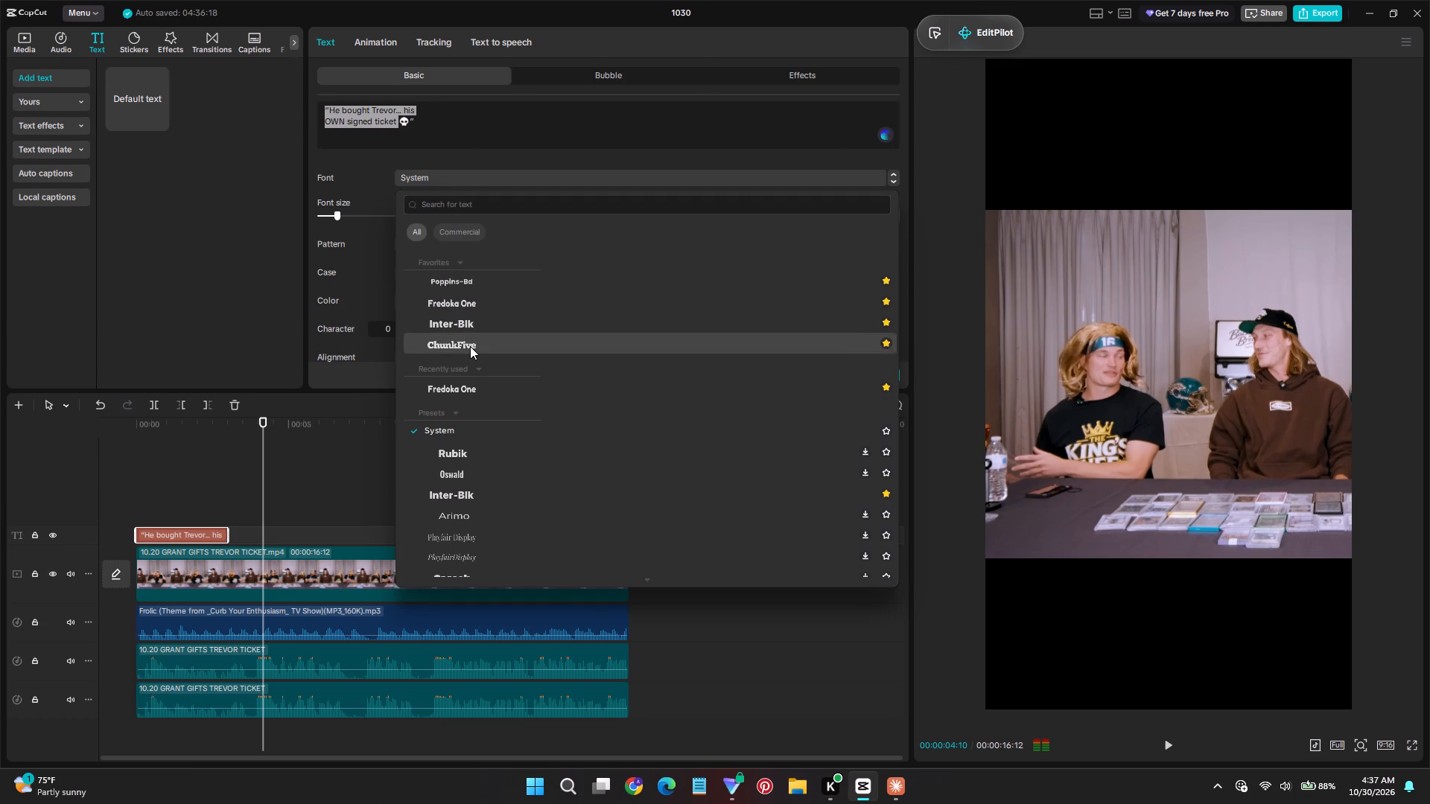
pyautogui.click(470, 346)
# Colour the entire hook text yellow (F4C70F) and return the playhead to the start of the edit.
pyautogui.scroll(-1, 413, 245)
pyautogui.click(422, 225)
pyautogui.click(422, 243)
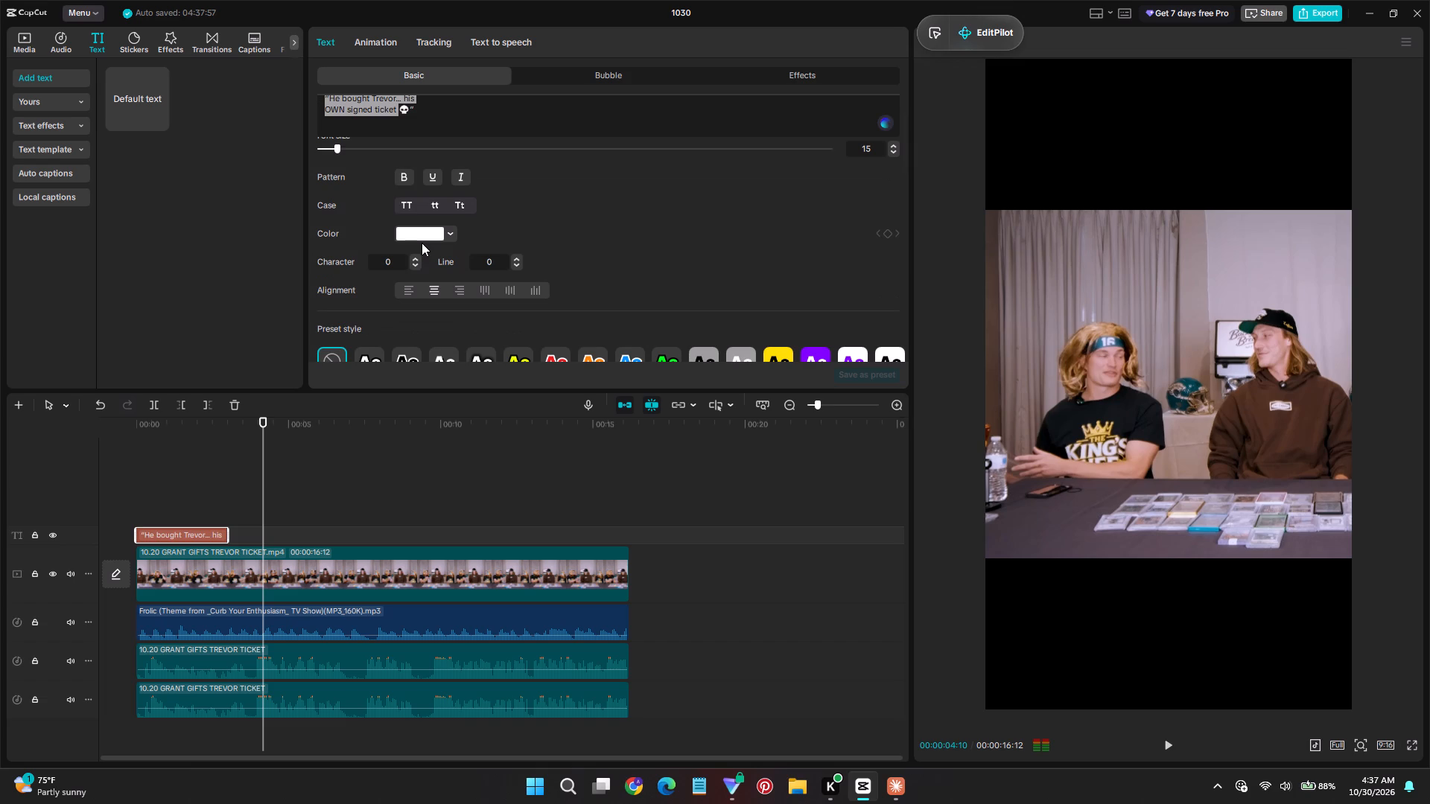
pyautogui.click(420, 234)
pyautogui.click(434, 459)
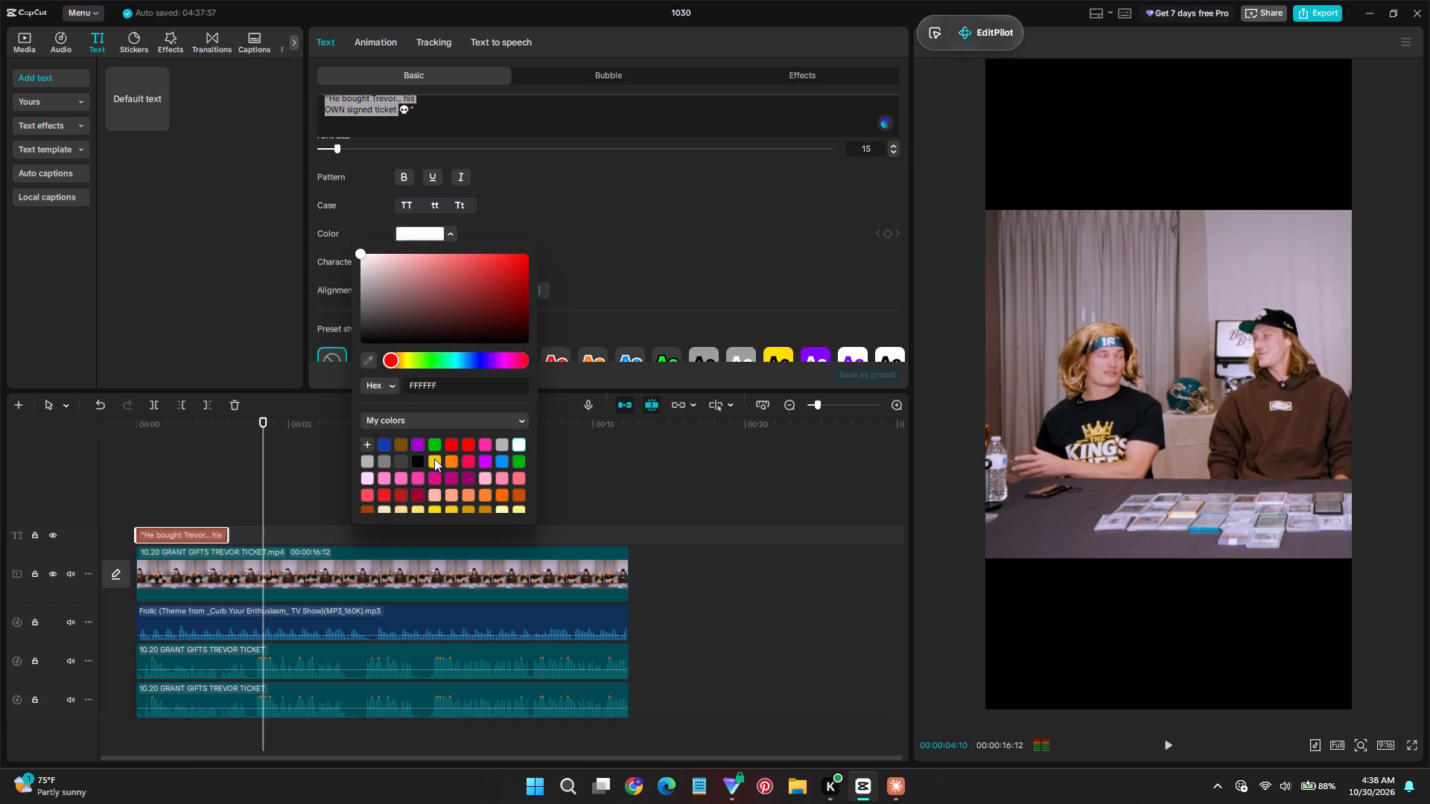
pyautogui.moveTo(179, 426); pyautogui.dragTo(133, 434)
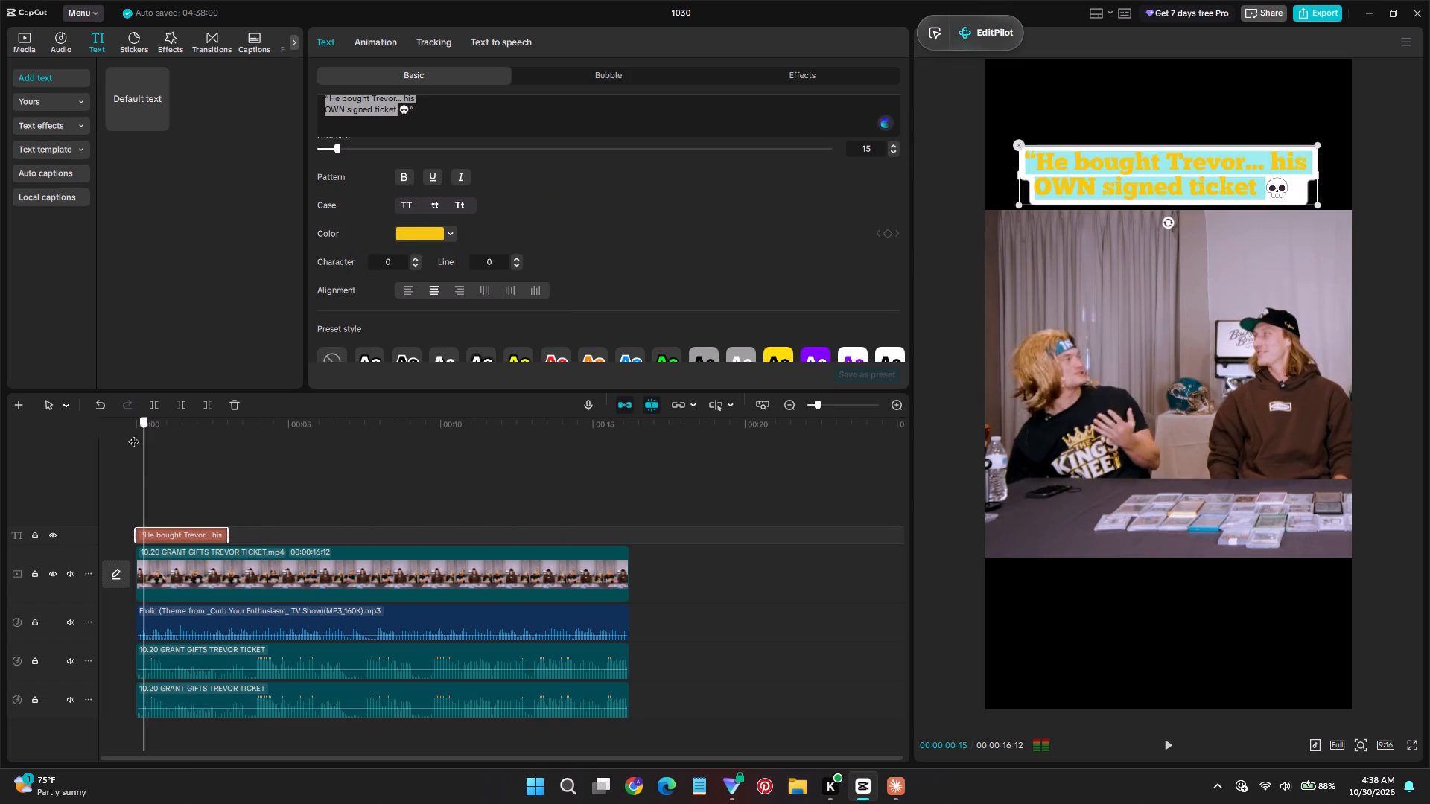
pyautogui.moveTo(133, 434); pyautogui.dragTo(94, 448)
pyautogui.click(1055, 98)
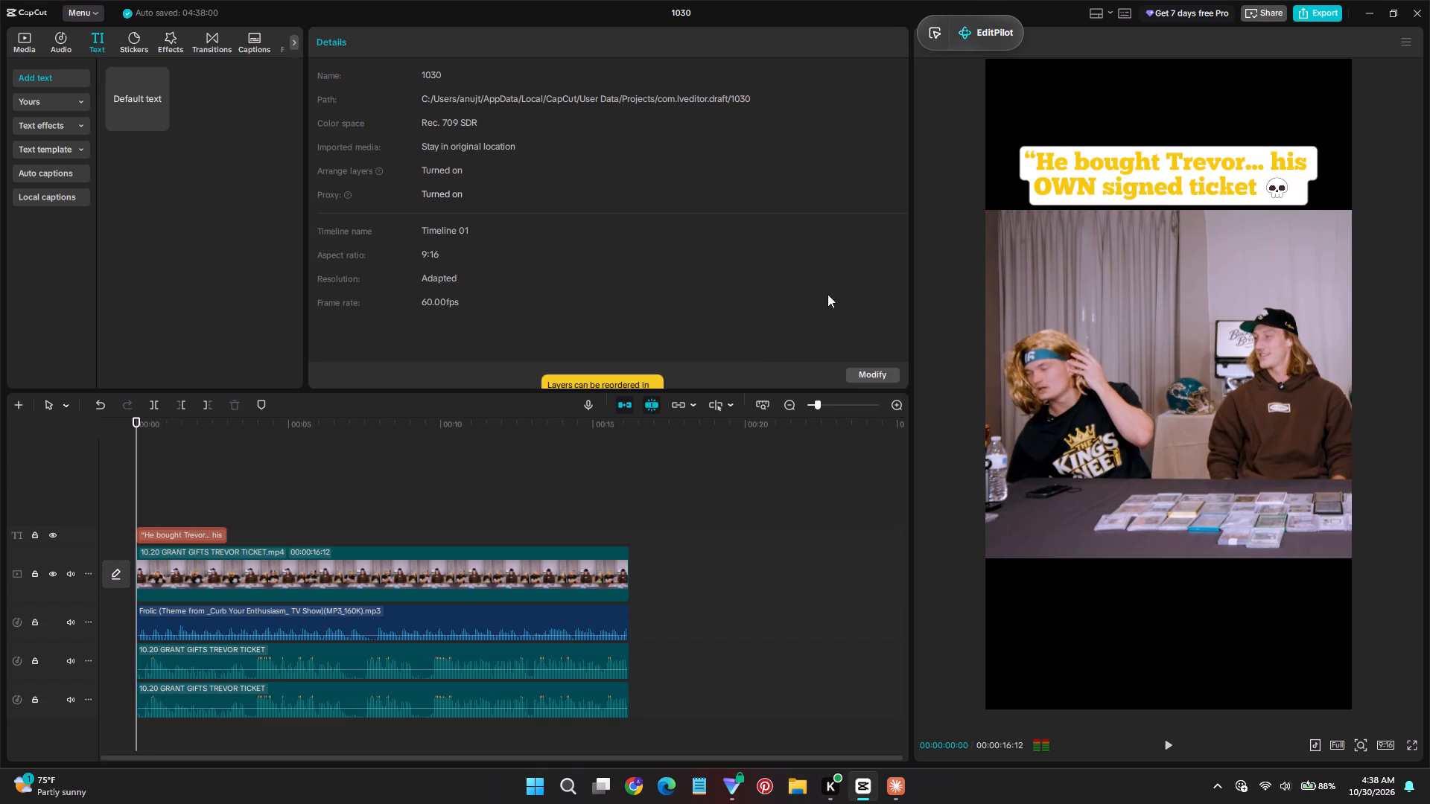
# Extend the hook text clip to the end of the video clip.
pyautogui.click(163, 530)
pyautogui.moveTo(224, 532); pyautogui.dragTo(624, 604)
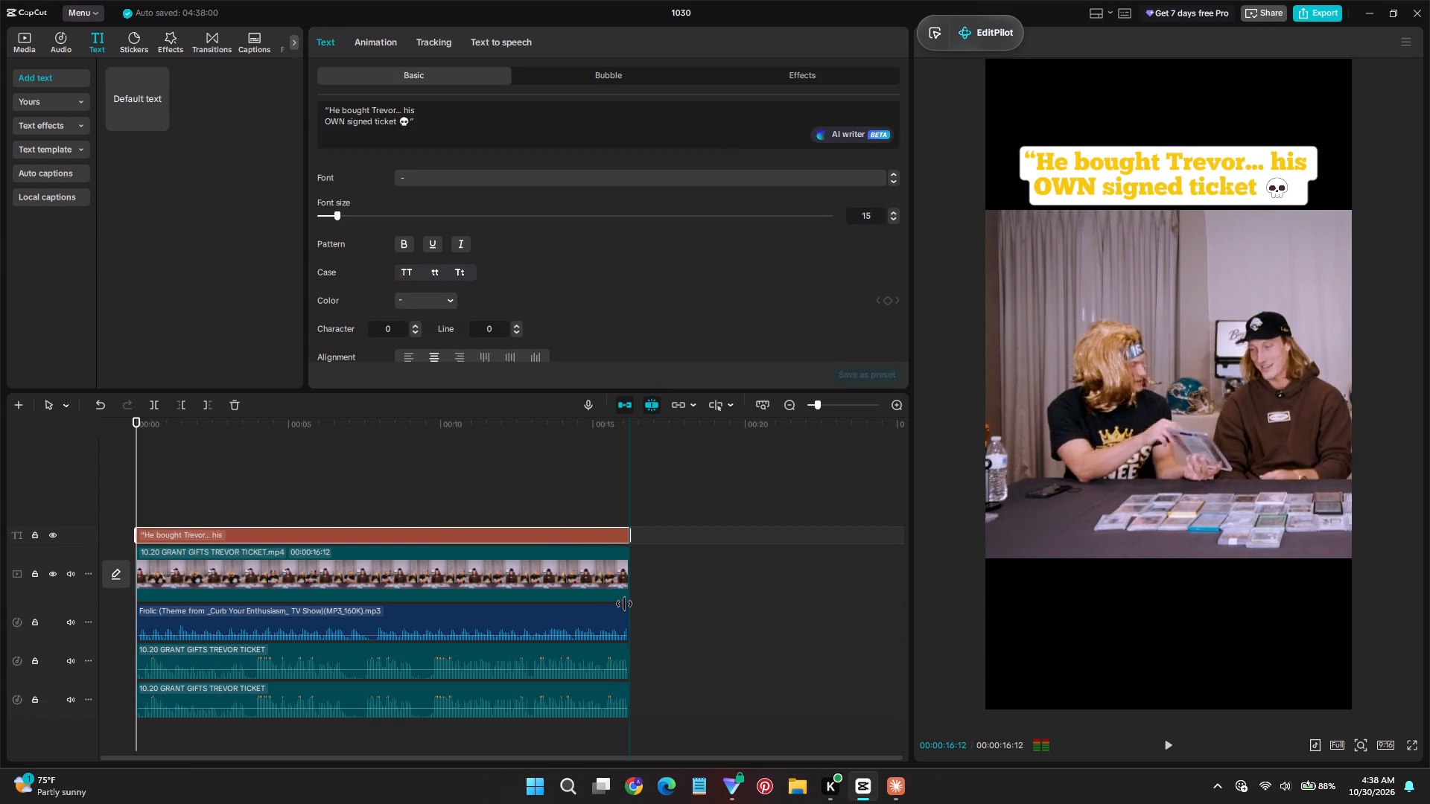
pyautogui.moveTo(624, 604); pyautogui.dragTo(626, 607)
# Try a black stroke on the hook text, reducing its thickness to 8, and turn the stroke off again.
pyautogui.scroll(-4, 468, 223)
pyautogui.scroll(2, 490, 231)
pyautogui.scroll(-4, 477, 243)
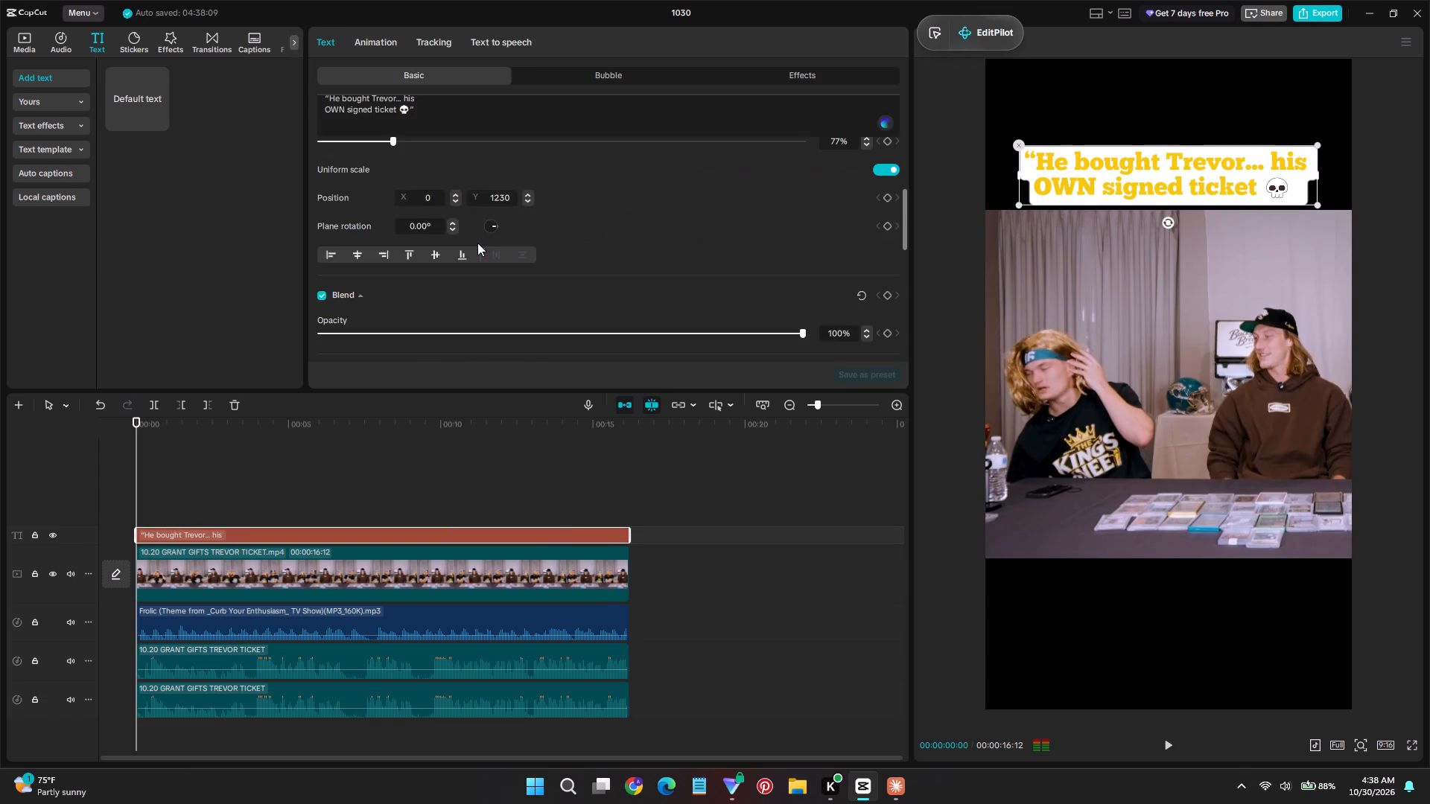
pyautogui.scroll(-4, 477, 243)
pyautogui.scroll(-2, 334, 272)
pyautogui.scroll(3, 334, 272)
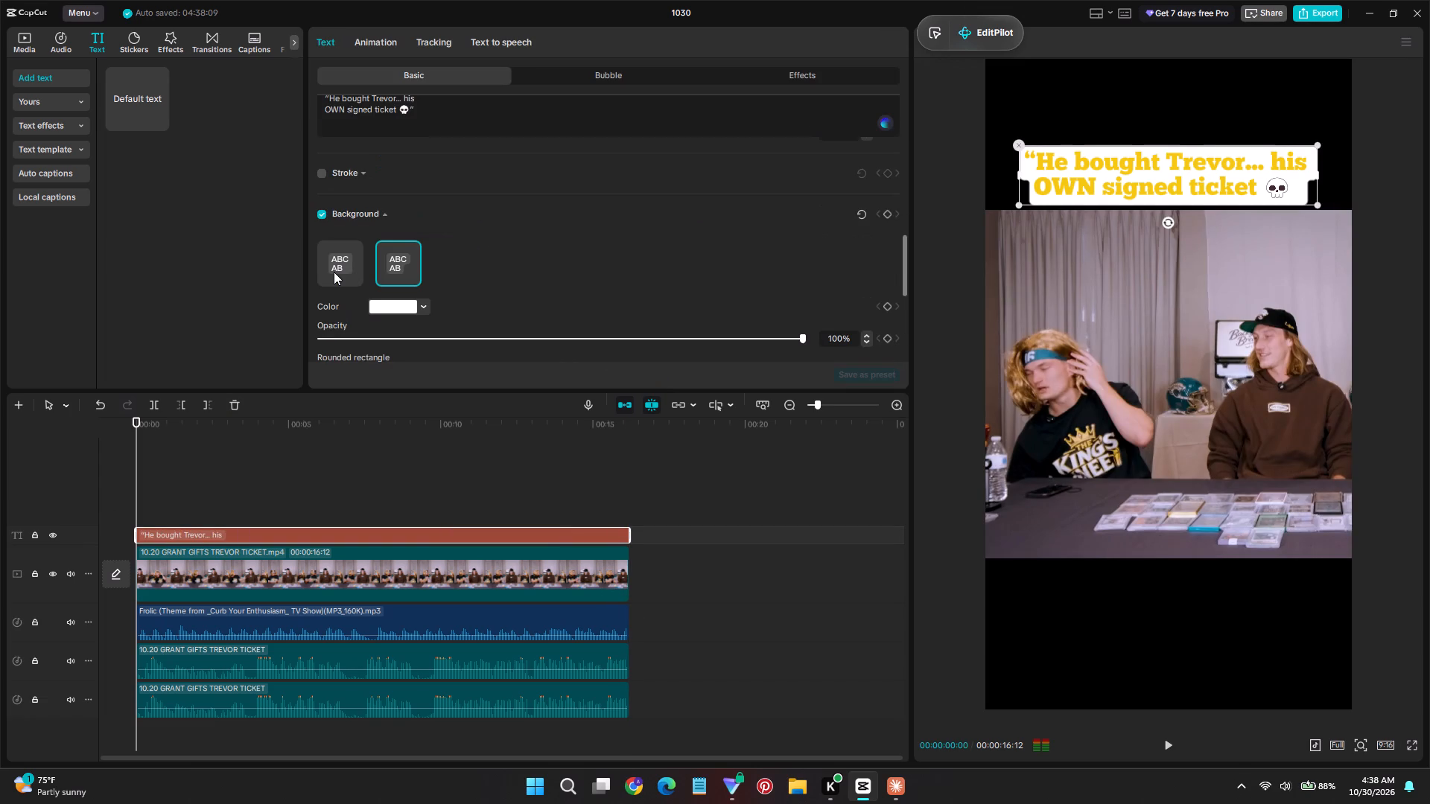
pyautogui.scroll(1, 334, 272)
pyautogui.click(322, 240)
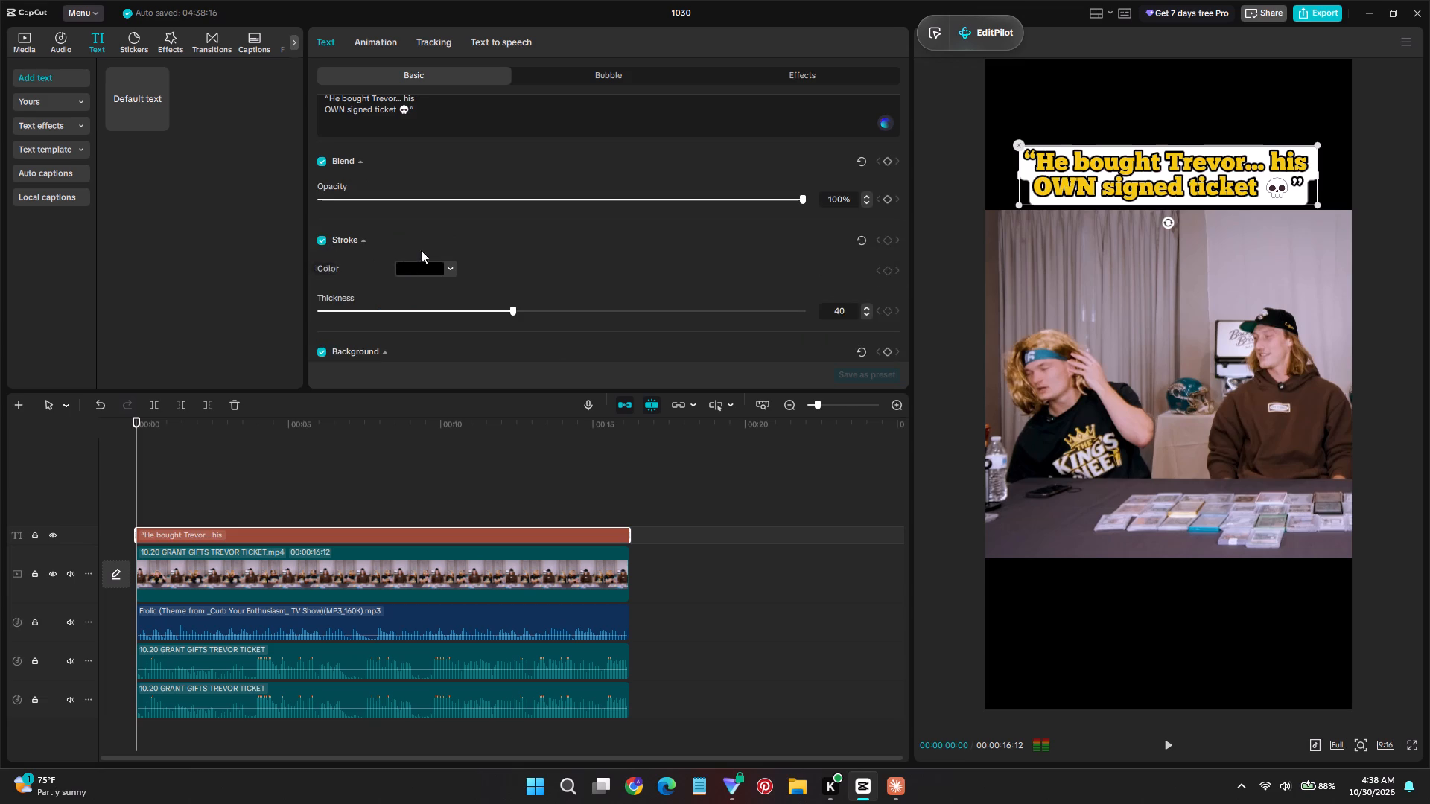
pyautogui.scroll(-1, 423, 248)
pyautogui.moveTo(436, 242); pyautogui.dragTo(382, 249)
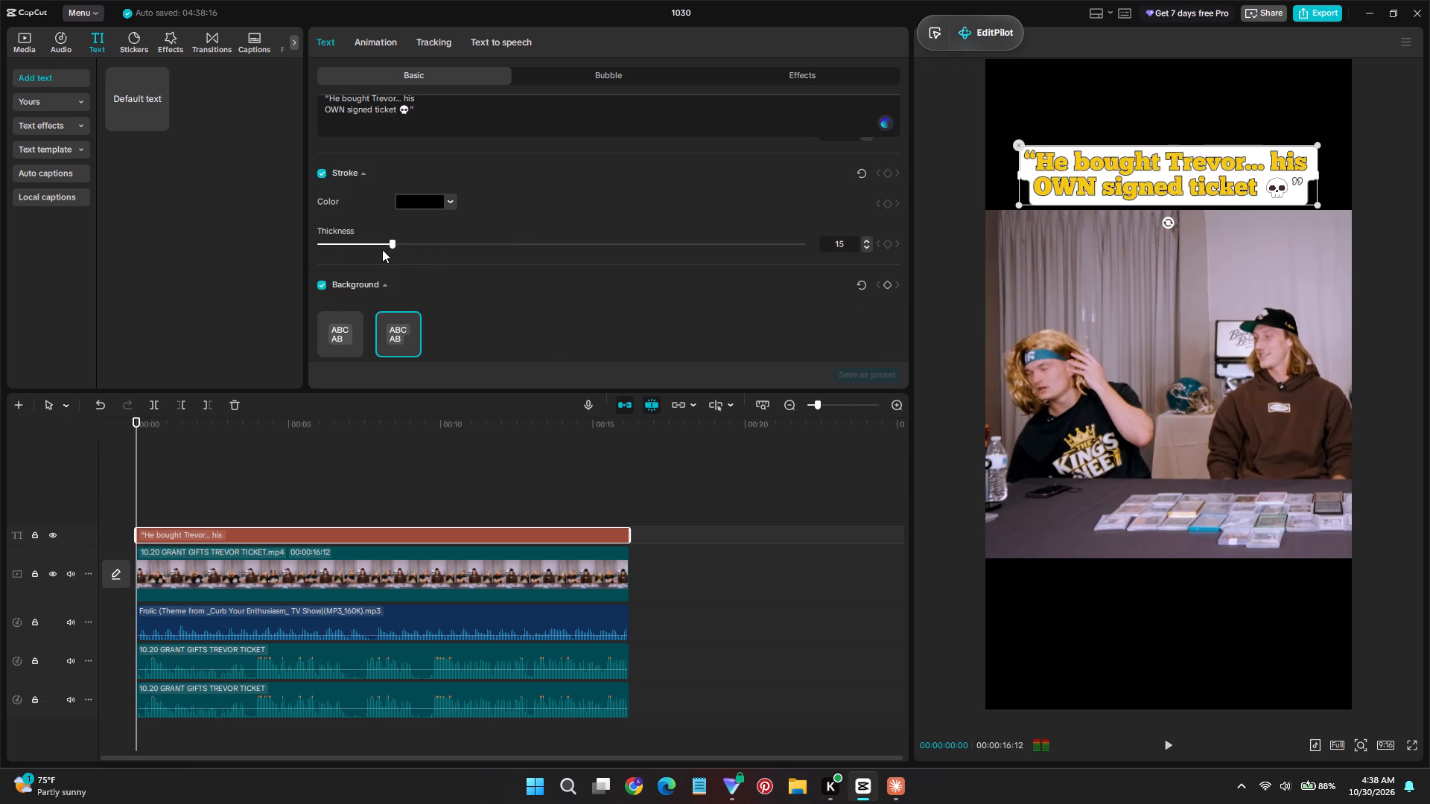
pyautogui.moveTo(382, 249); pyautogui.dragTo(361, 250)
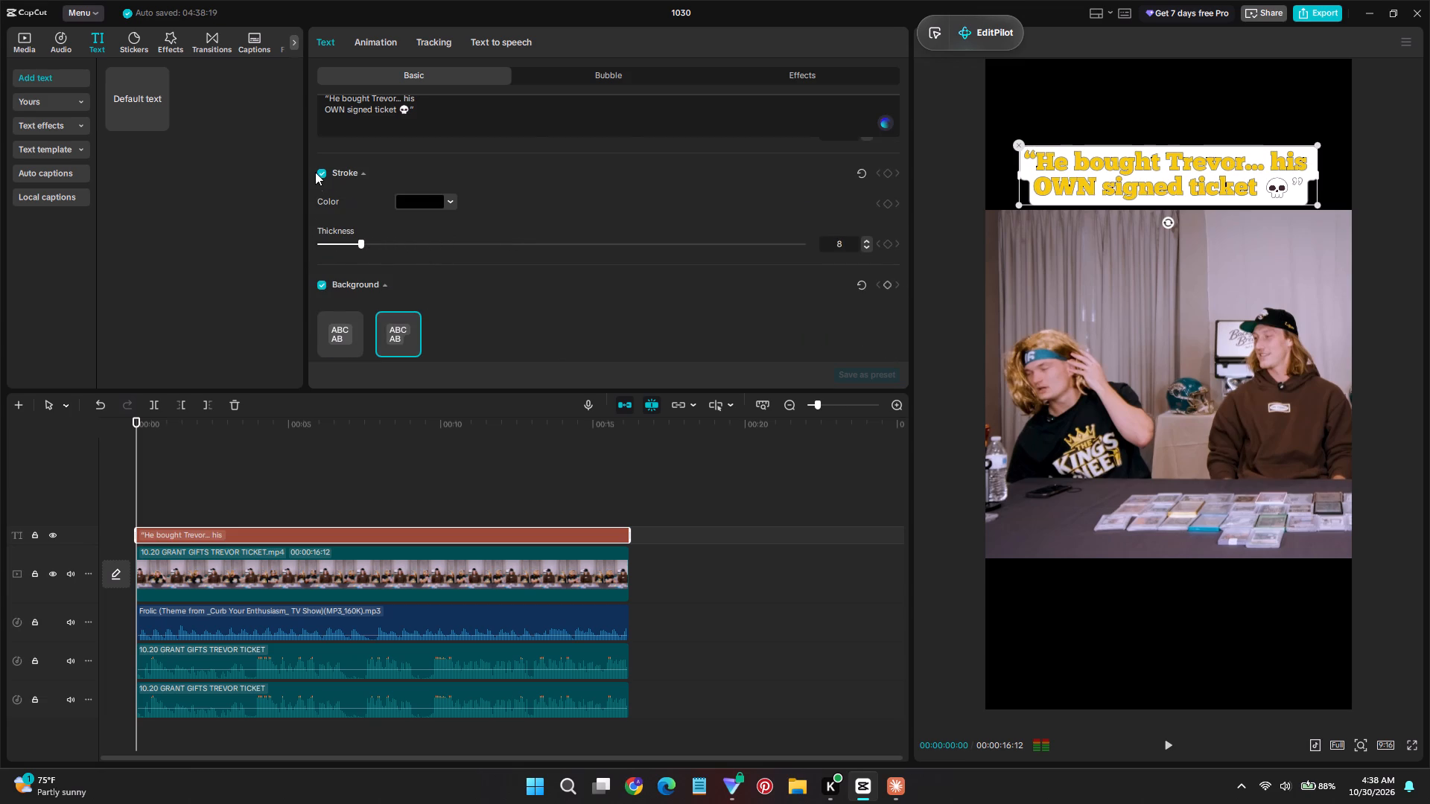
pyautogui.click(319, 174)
# Enable a black shadow on the hook text with 100% opacity and 6% blurriness.
pyautogui.scroll(-4, 384, 229)
pyautogui.scroll(-4, 320, 277)
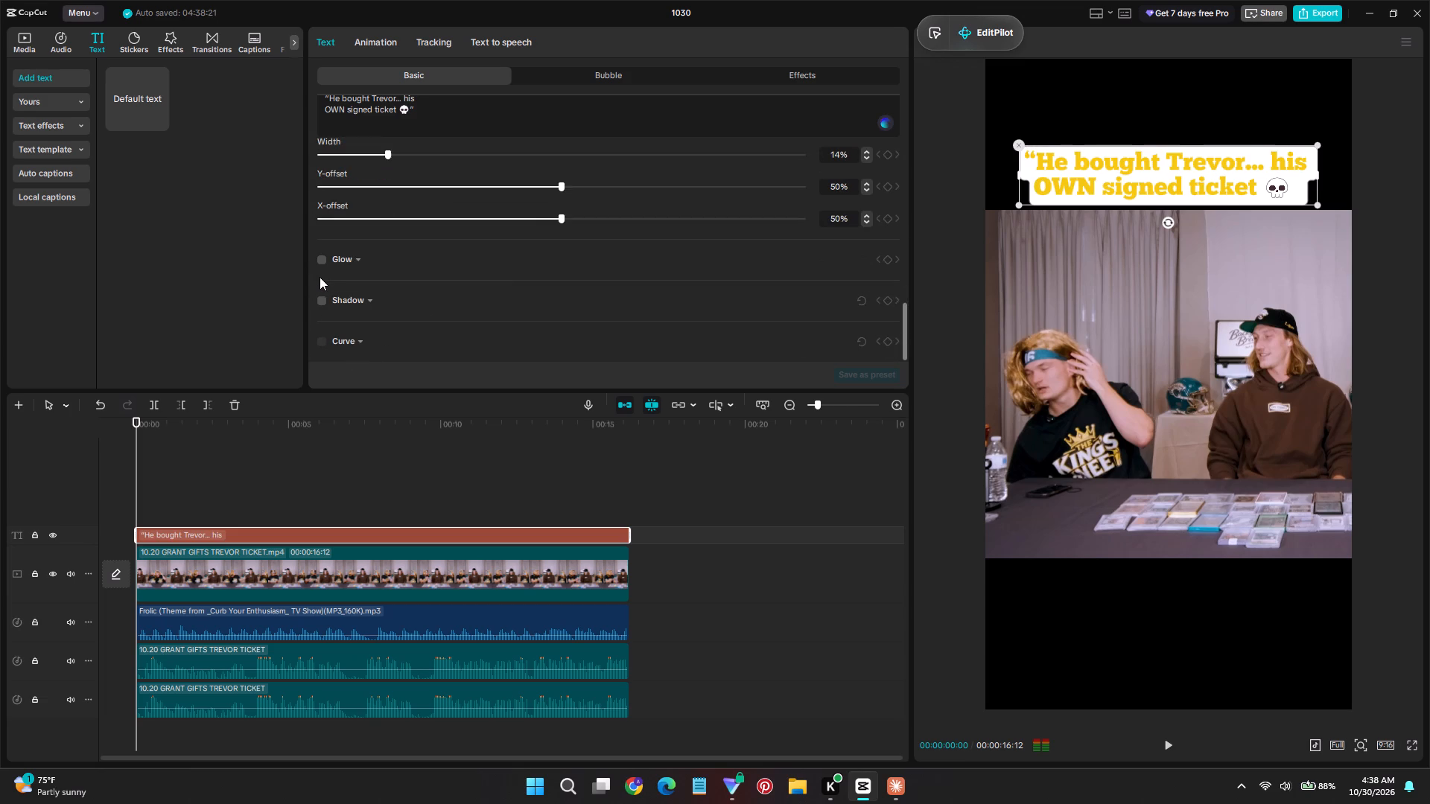
pyautogui.click(325, 301)
pyautogui.scroll(-1, 454, 284)
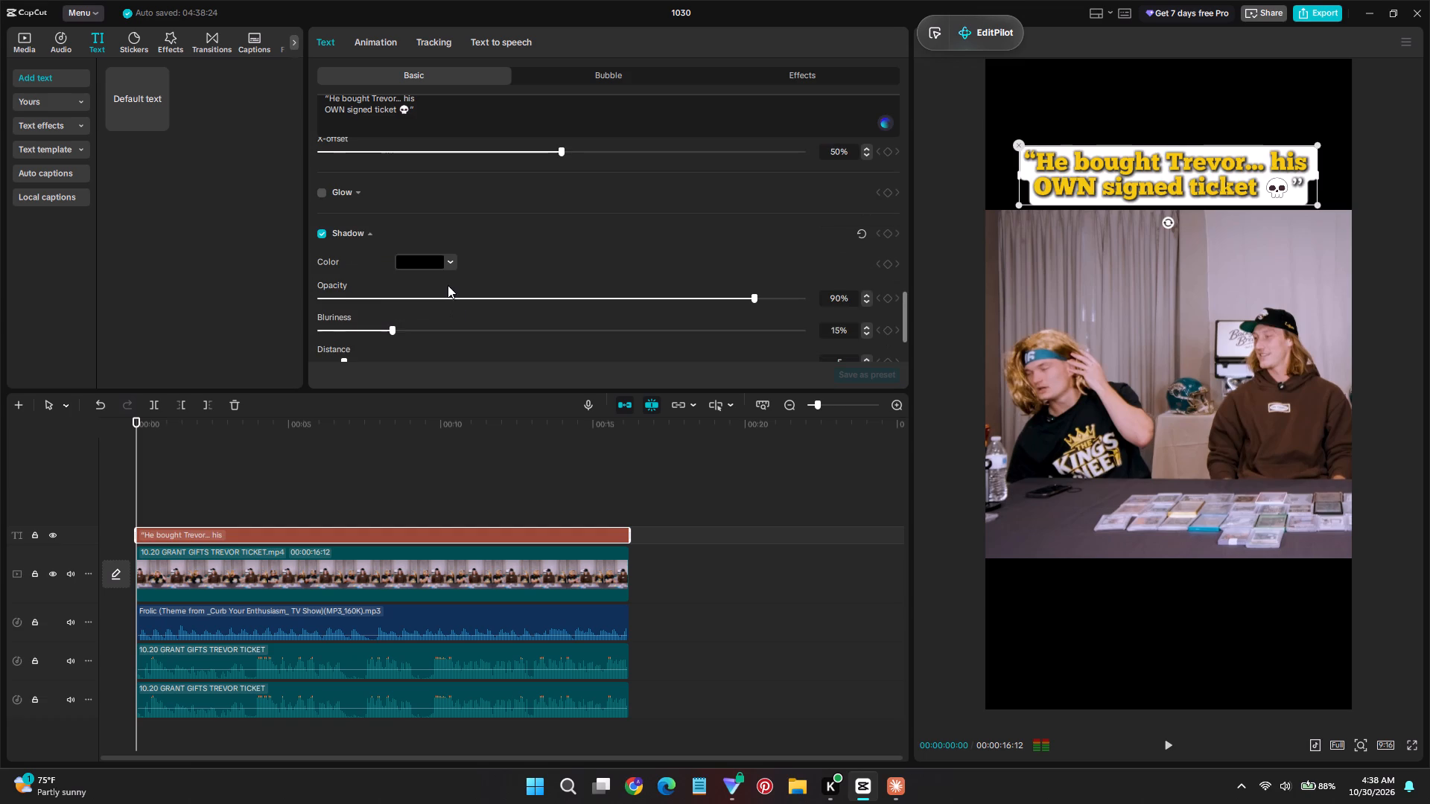
pyautogui.moveTo(699, 296); pyautogui.dragTo(943, 304)
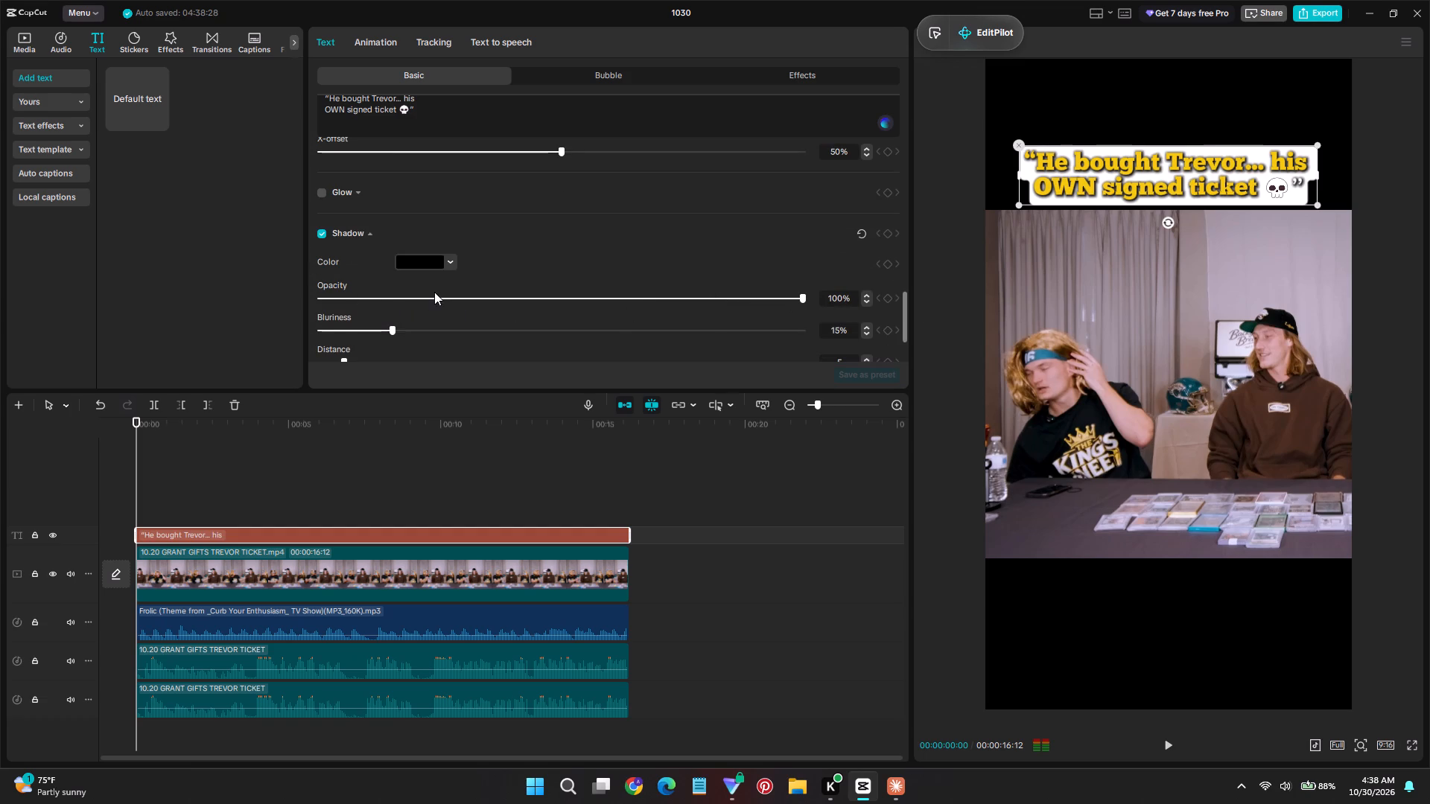
pyautogui.moveTo(391, 328); pyautogui.dragTo(260, 340)
pyautogui.moveTo(323, 329); pyautogui.dragTo(346, 337)
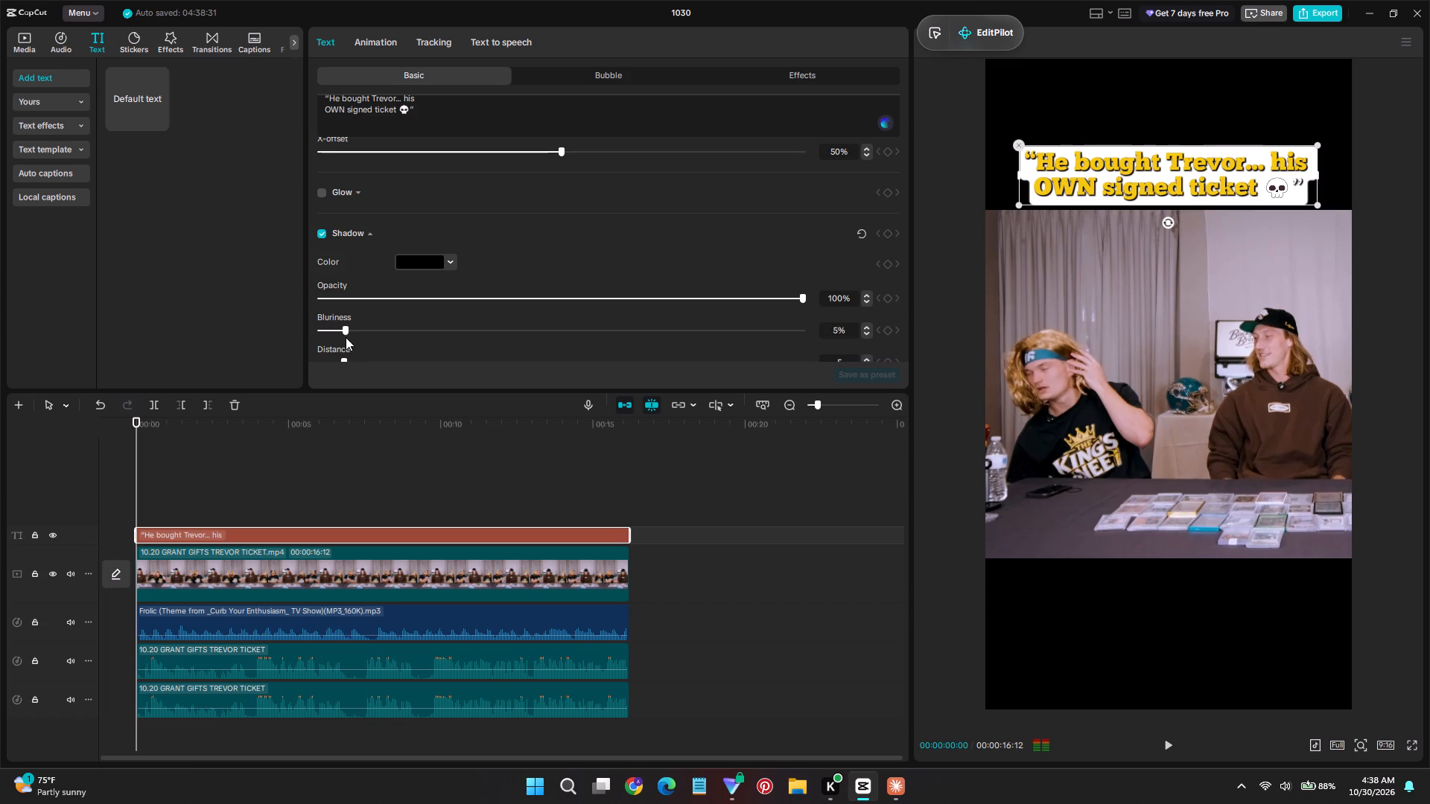
pyautogui.moveTo(346, 337); pyautogui.dragTo(351, 339)
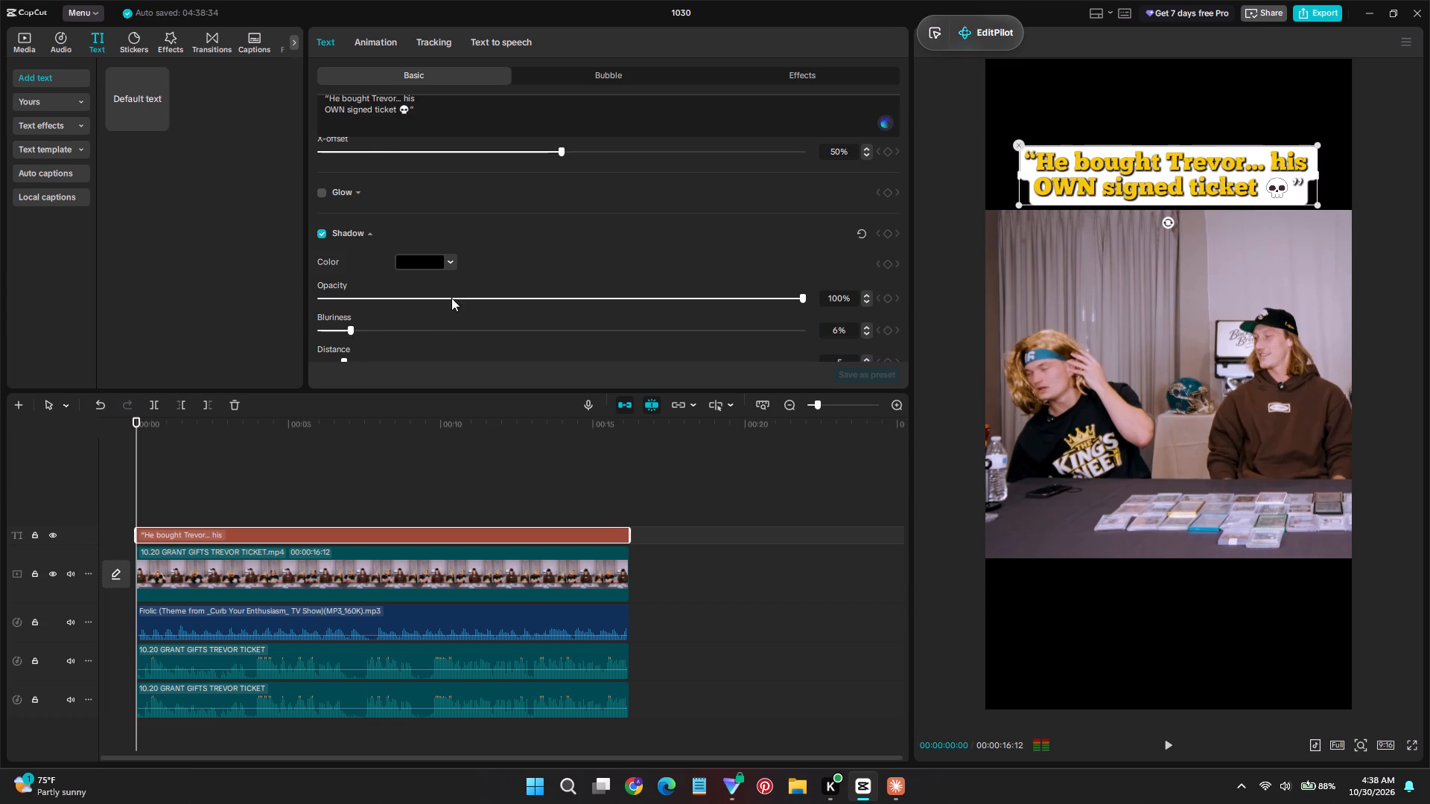
# Colour only the word "Trevor..." in the hook text red (E60406).
pyautogui.scroll(20, 457, 296)
pyautogui.scroll(1, 457, 288)
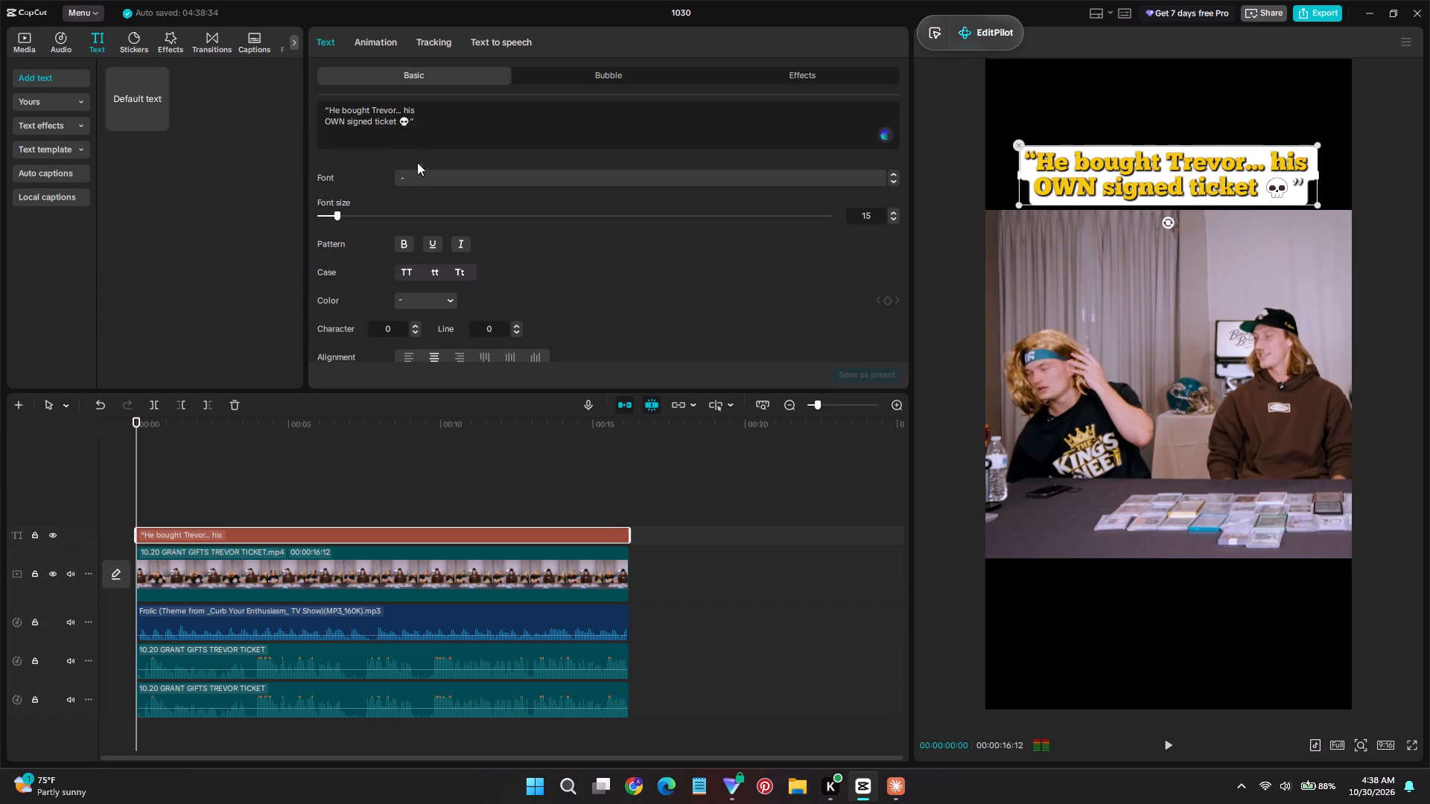
pyautogui.moveTo(372, 110); pyautogui.dragTo(398, 112)
pyautogui.doubleClick(384, 106)
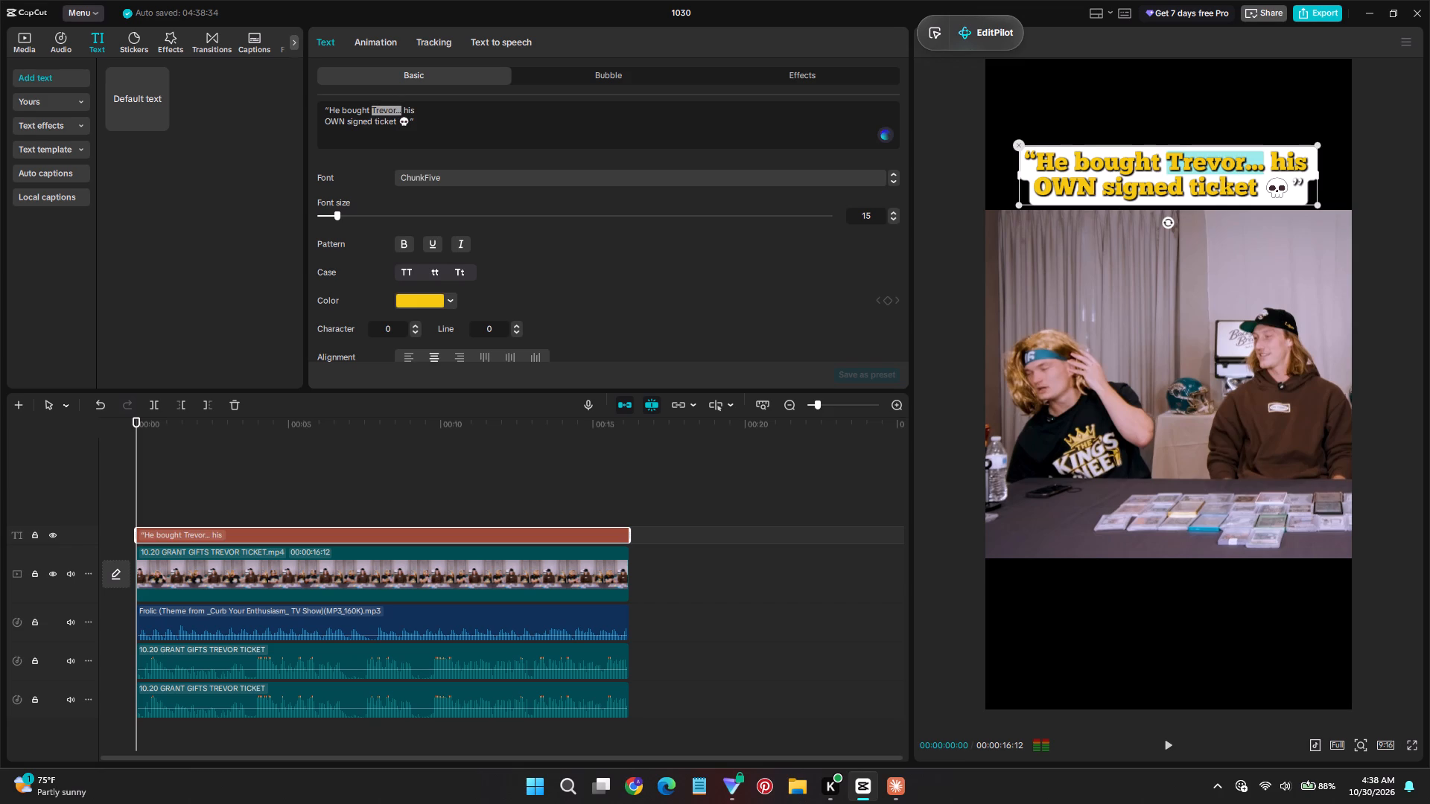
pyautogui.click(418, 299)
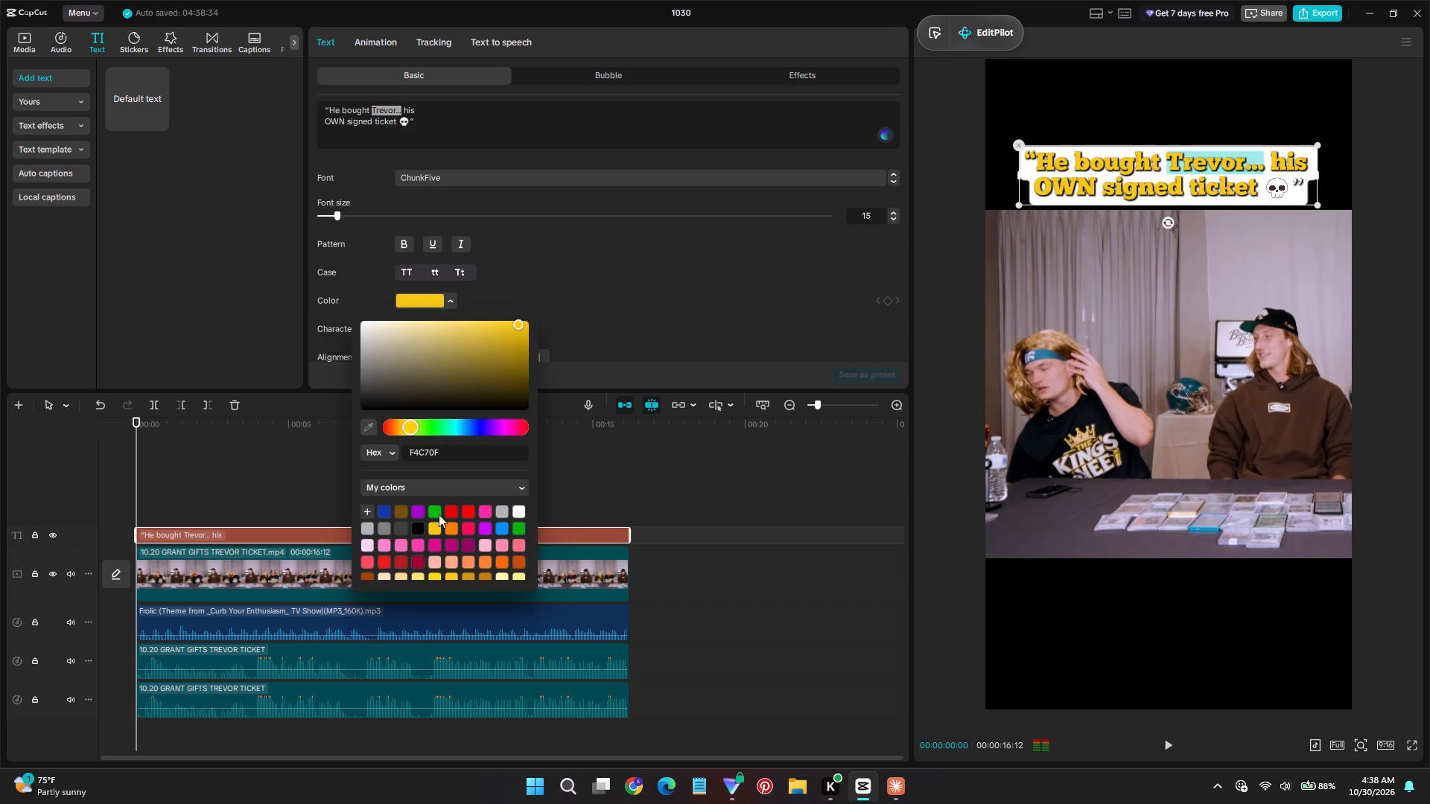
pyautogui.click(448, 511)
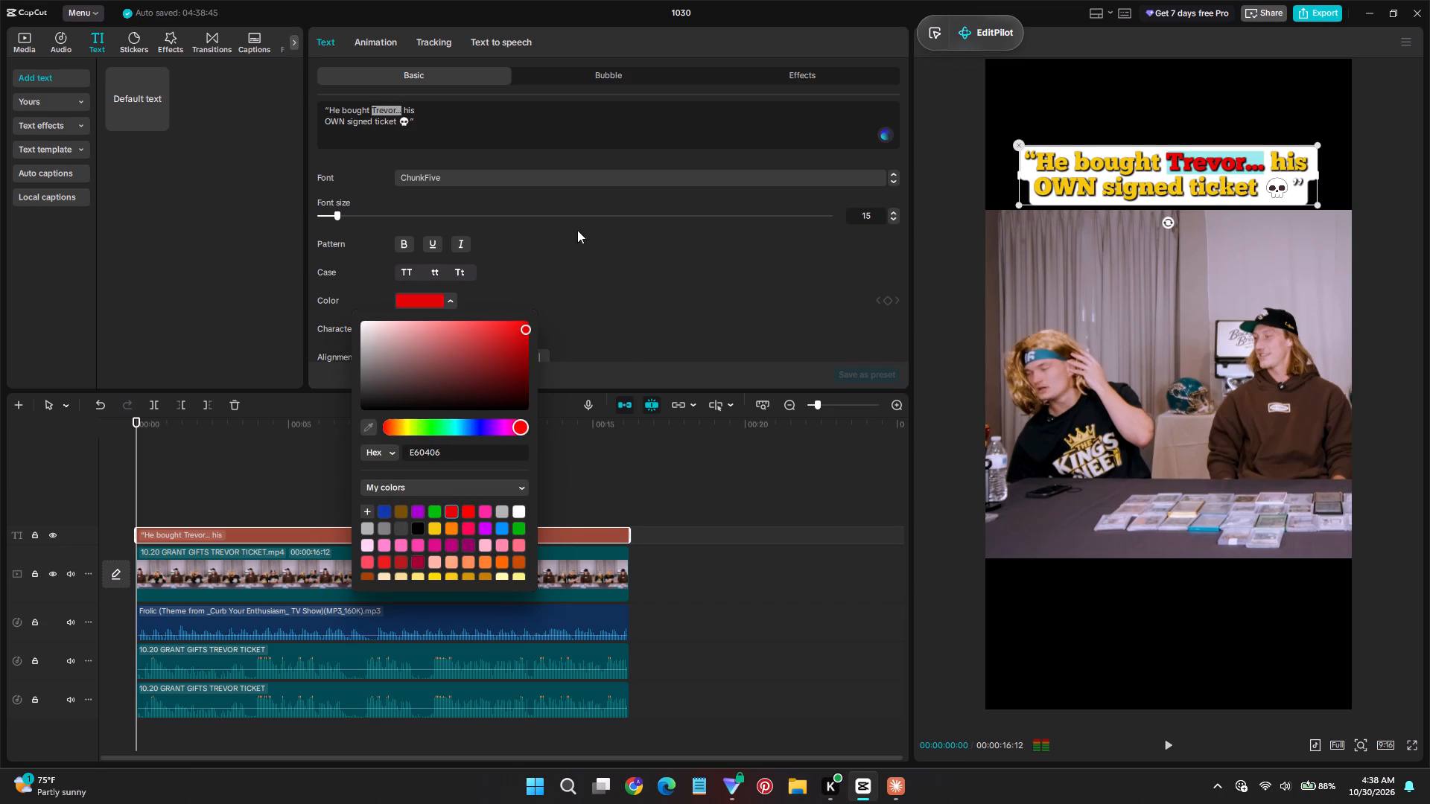
pyautogui.click(483, 128)
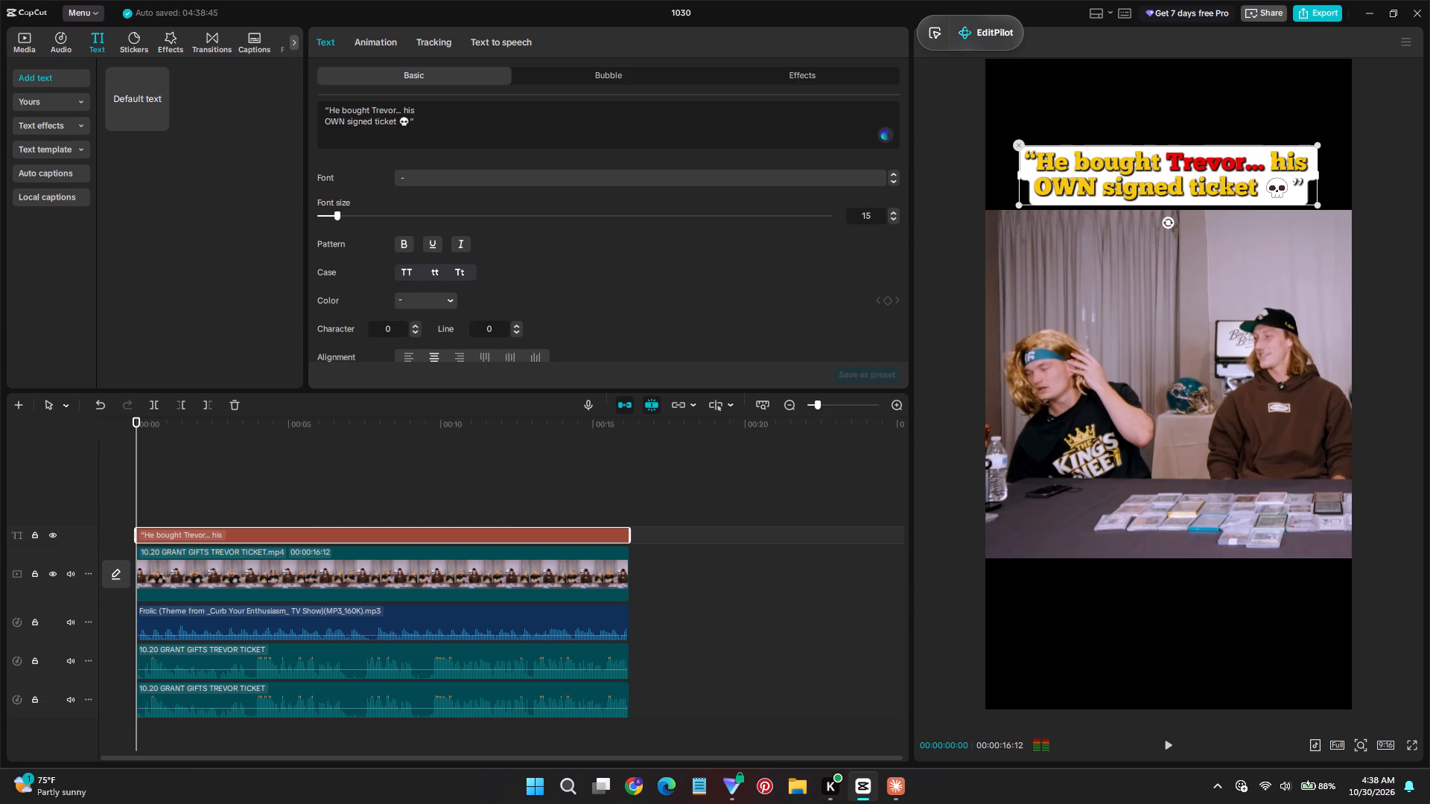
# Colour the words "signed ticket" in the hook text's second line the same red (E60406).
pyautogui.moveTo(346, 121); pyautogui.dragTo(398, 123)
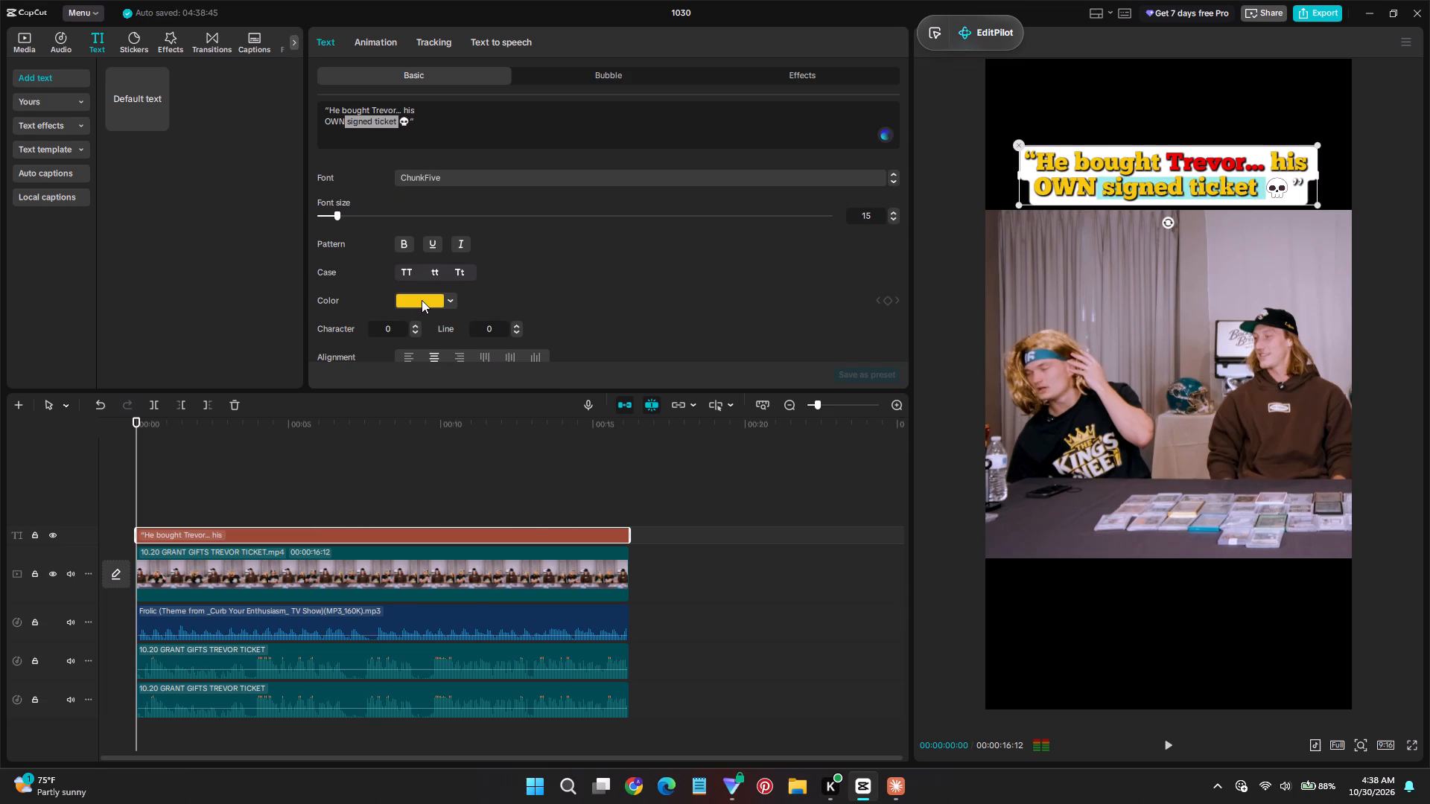
pyautogui.click(422, 307)
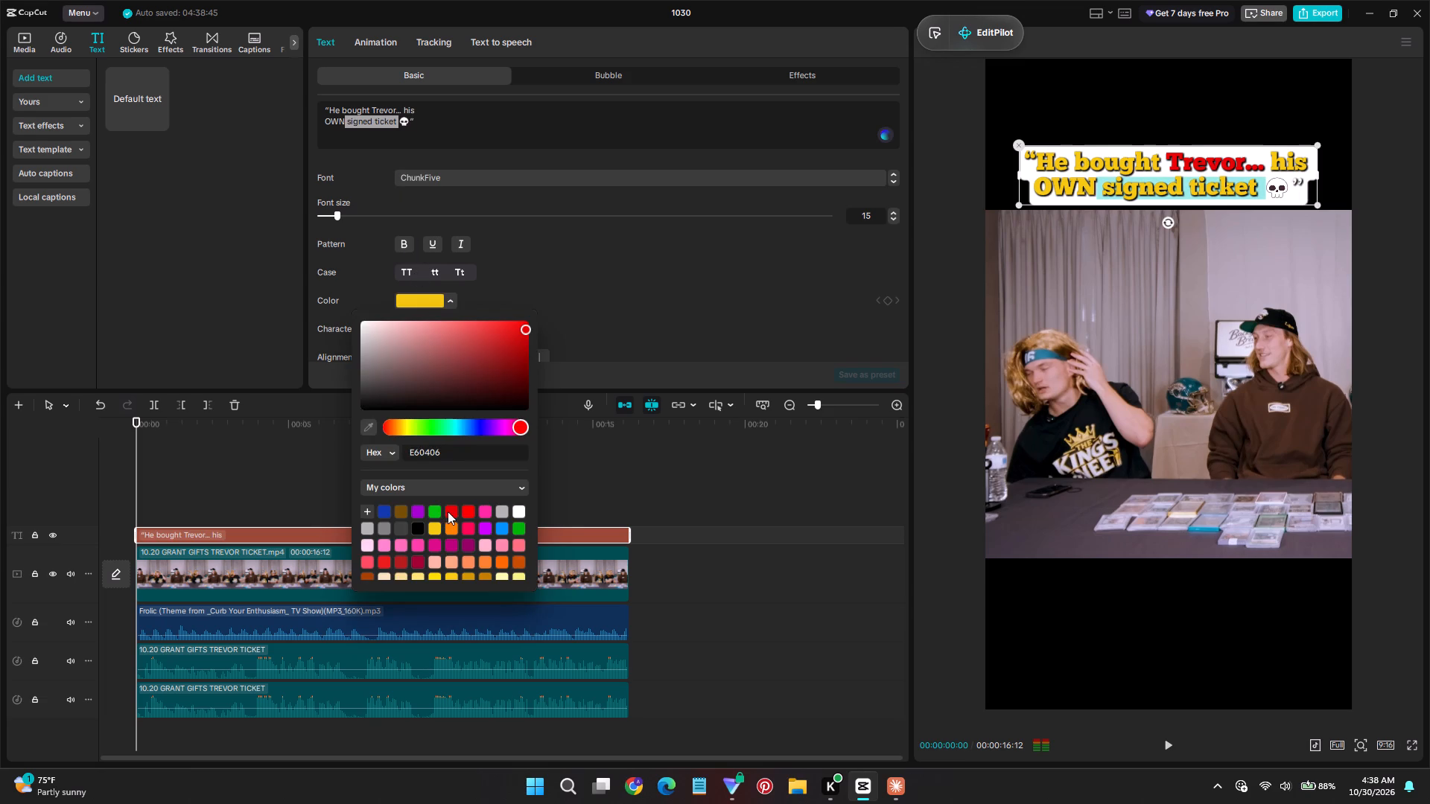
pyautogui.click(448, 511)
pyautogui.click(448, 514)
pyautogui.click(468, 514)
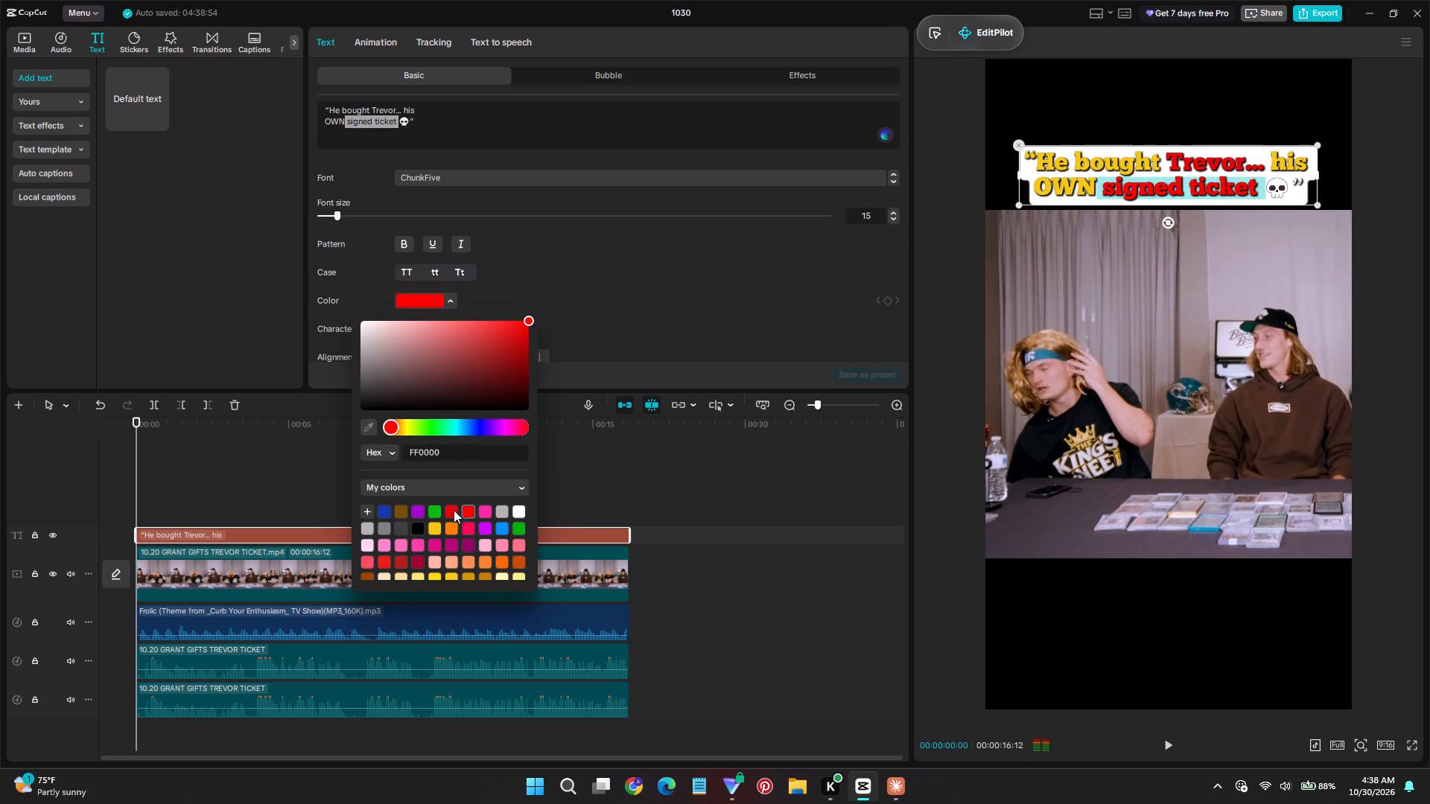
pyautogui.click(448, 508)
pyautogui.click(617, 339)
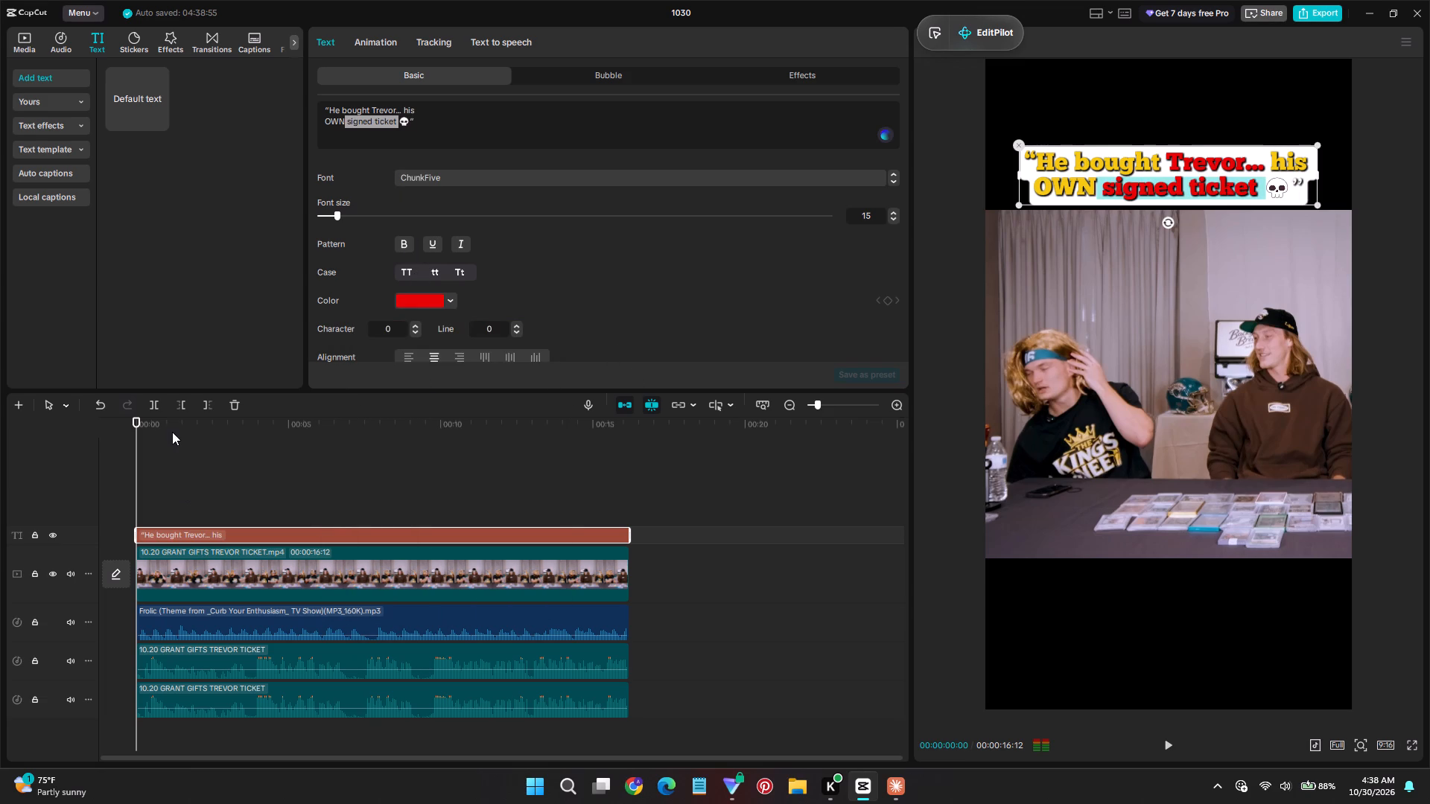
# Scrub through the opening of the edit to check the styled hook text, and return the playhead to the start.
pyautogui.click(171, 432)
pyautogui.moveTo(158, 424); pyautogui.dragTo(103, 425)
pyautogui.click(156, 427)
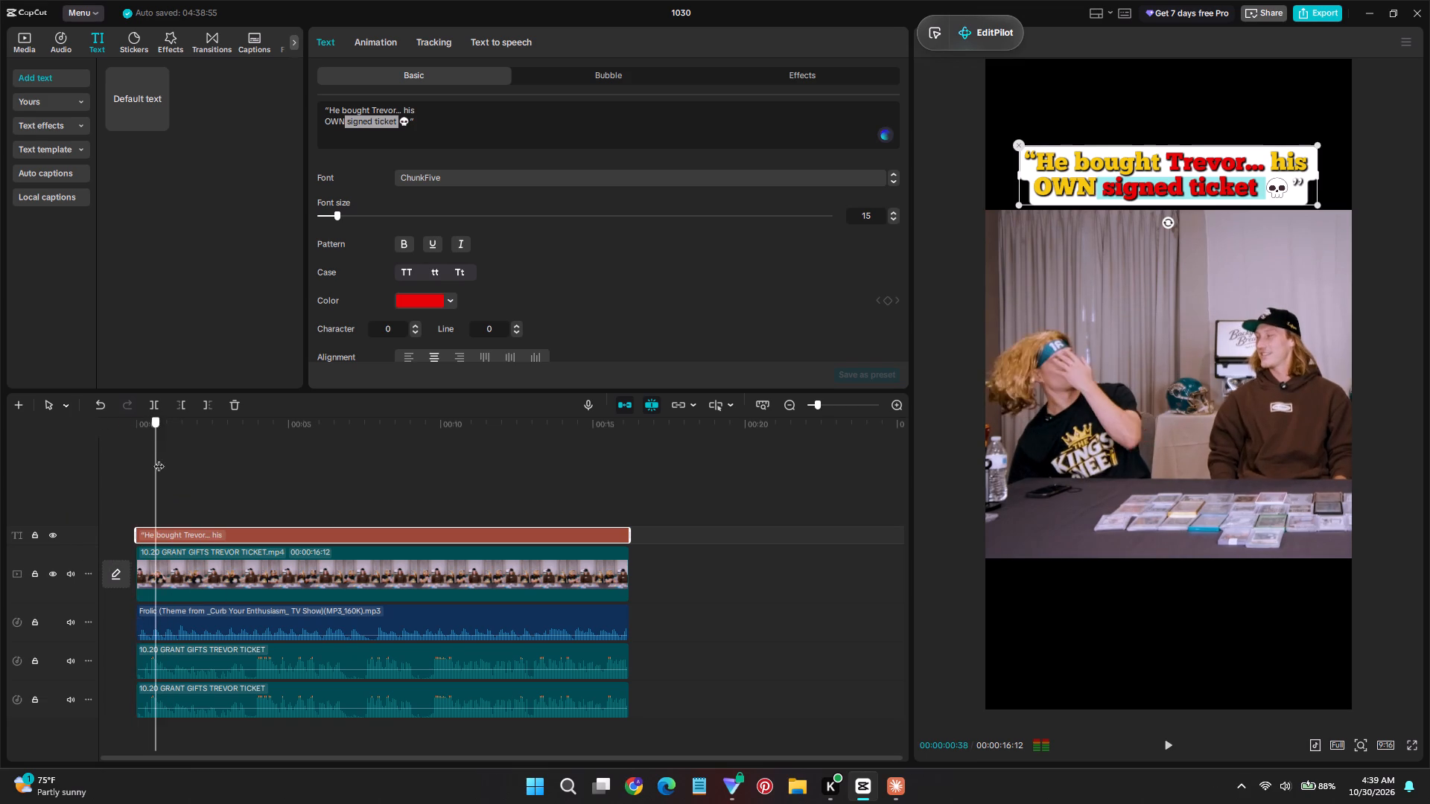
pyautogui.click(160, 473)
pyautogui.moveTo(165, 514); pyautogui.dragTo(112, 491)
pyautogui.click(179, 520)
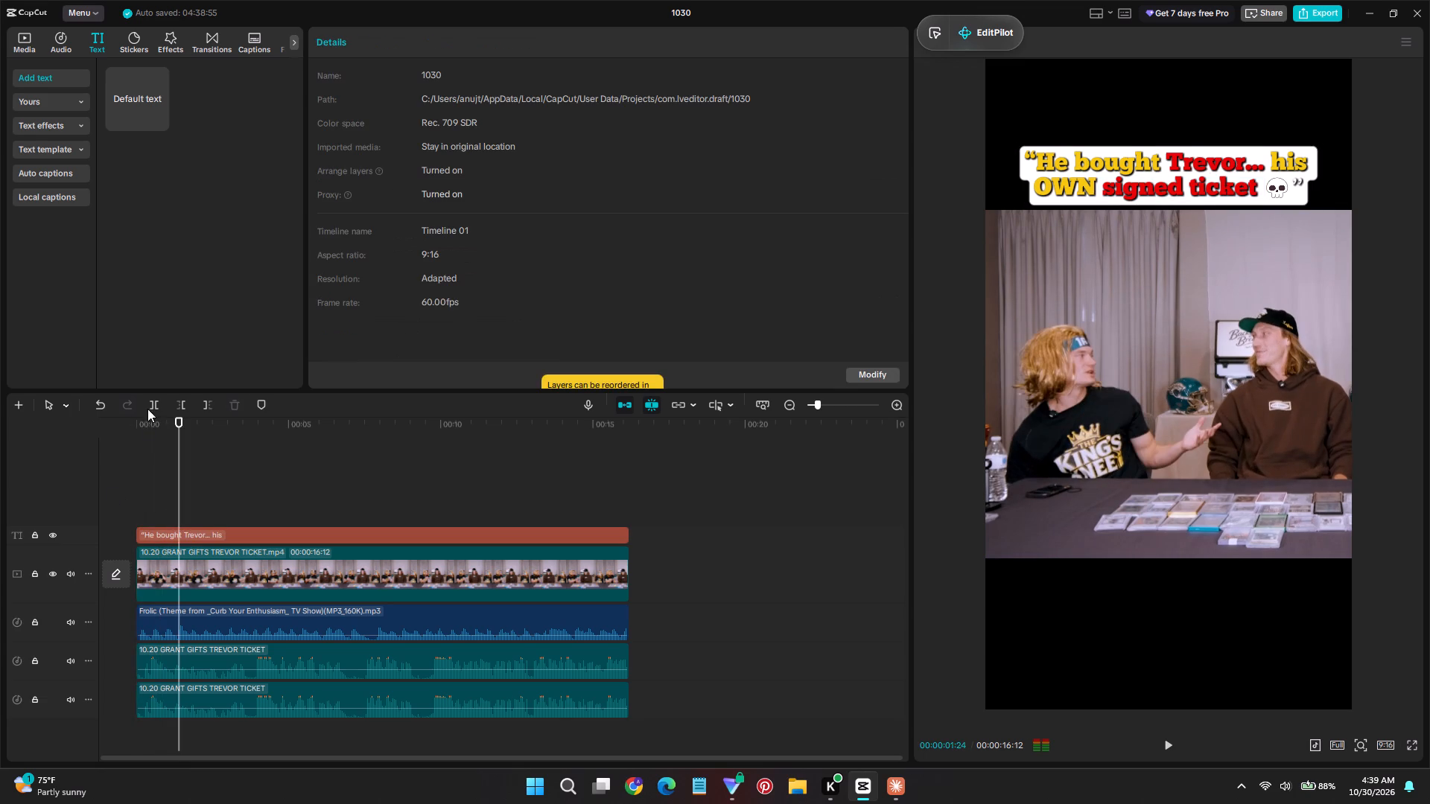
pyautogui.moveTo(162, 431); pyautogui.dragTo(119, 418)
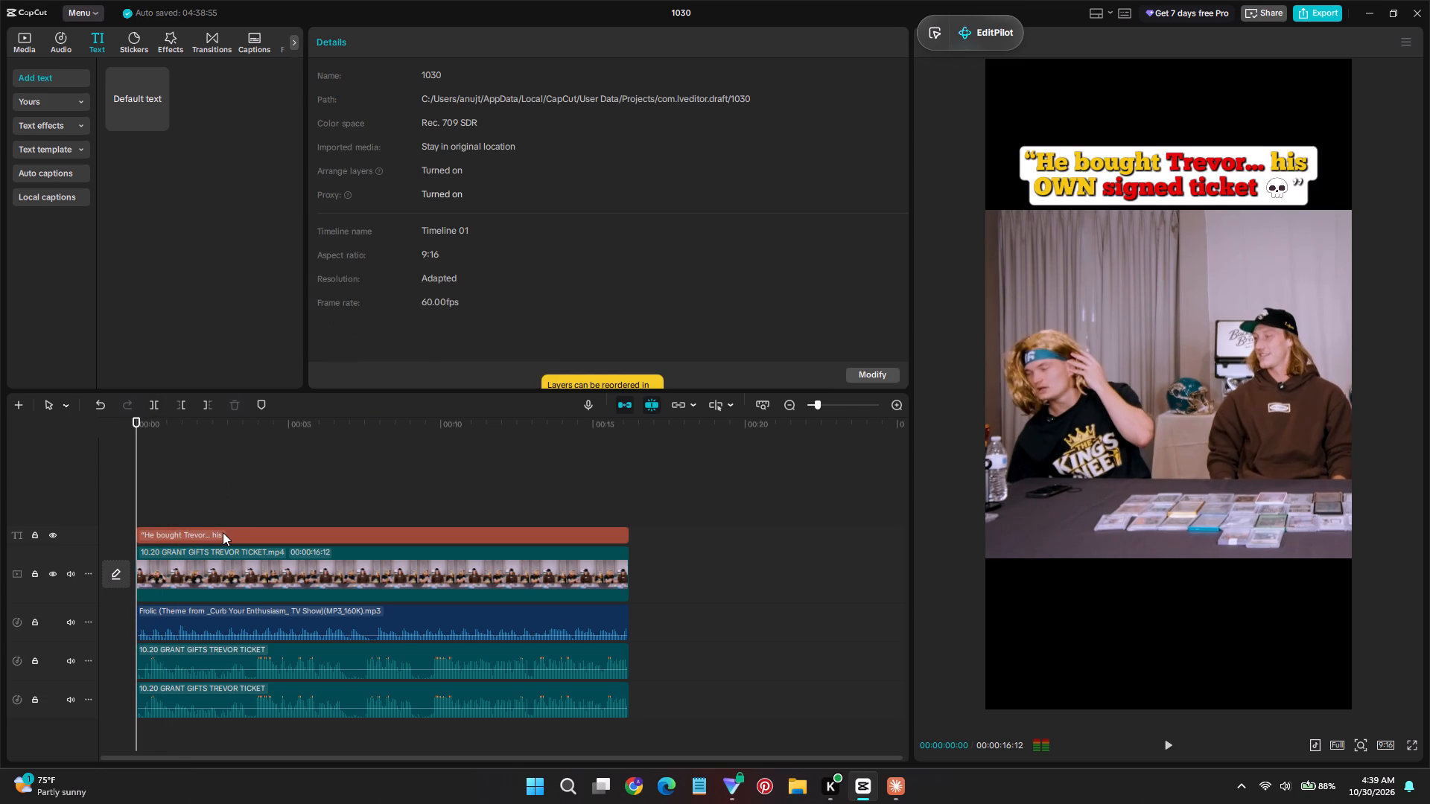
# Reset the hook text's shadow by turning it off and on again, and set its blurriness to 4% at 90% opacity.
pyautogui.click(223, 532)
pyautogui.scroll(-12, 442, 336)
pyautogui.scroll(-2, 342, 290)
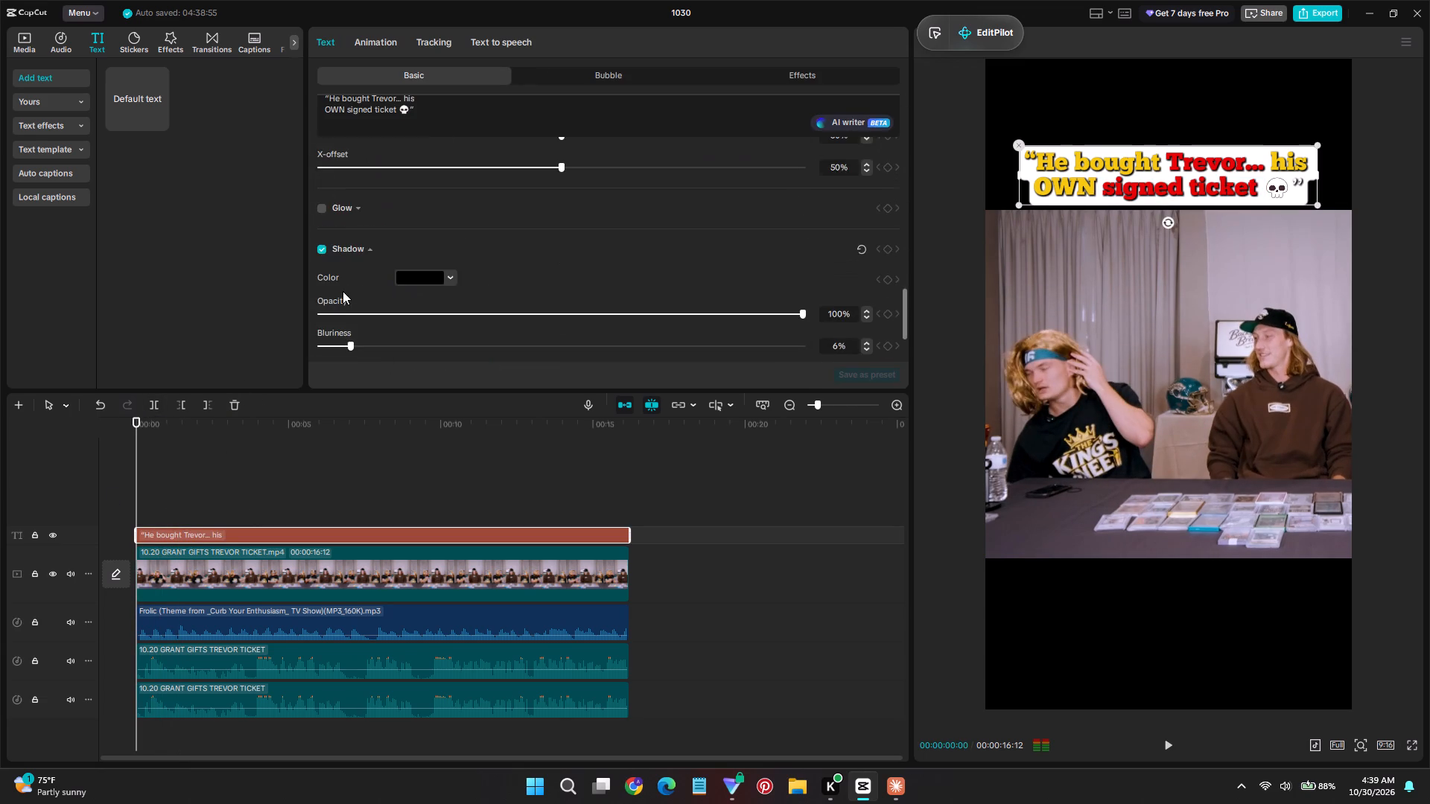
pyautogui.scroll(-5, 343, 291)
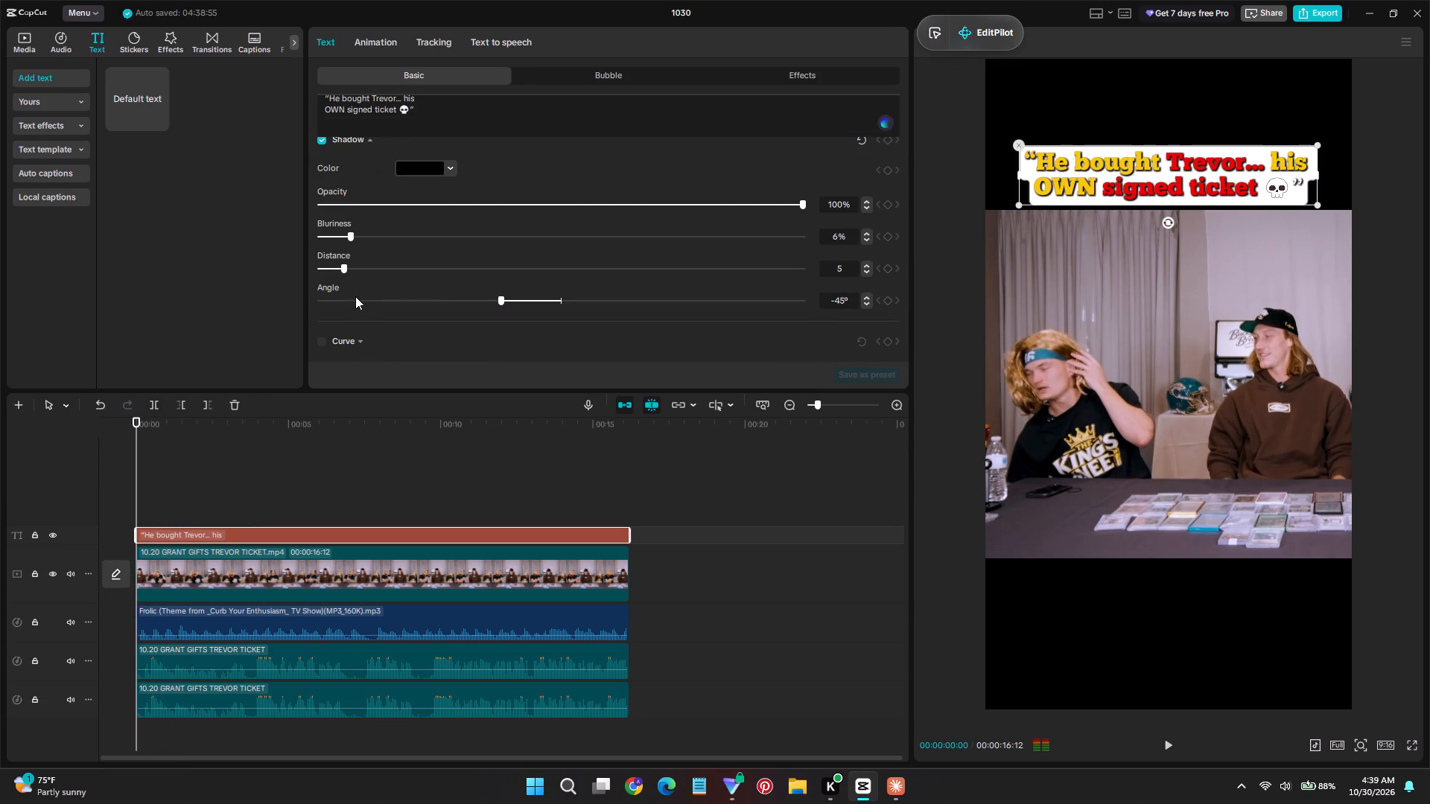
pyautogui.scroll(2, 344, 296)
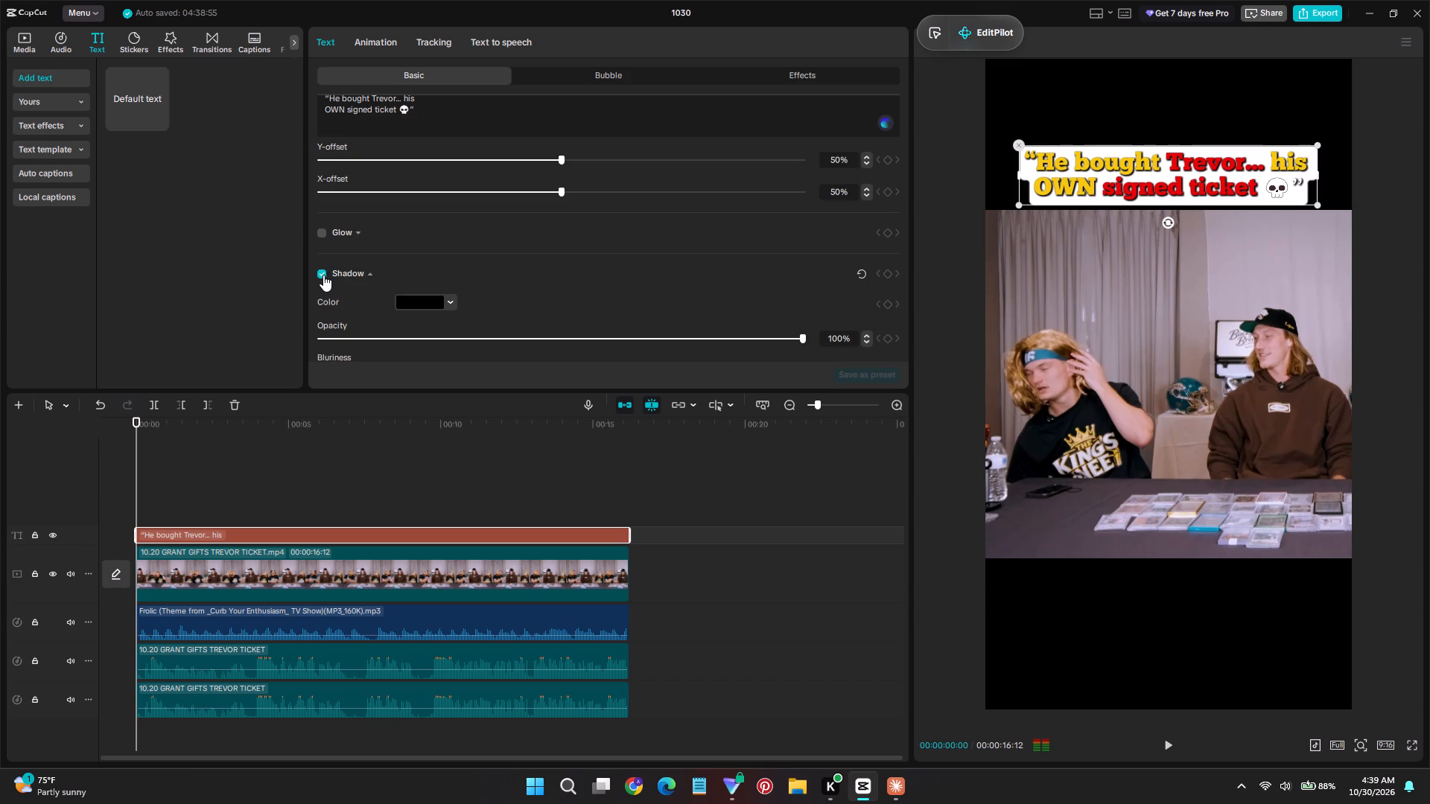
pyautogui.click(323, 275)
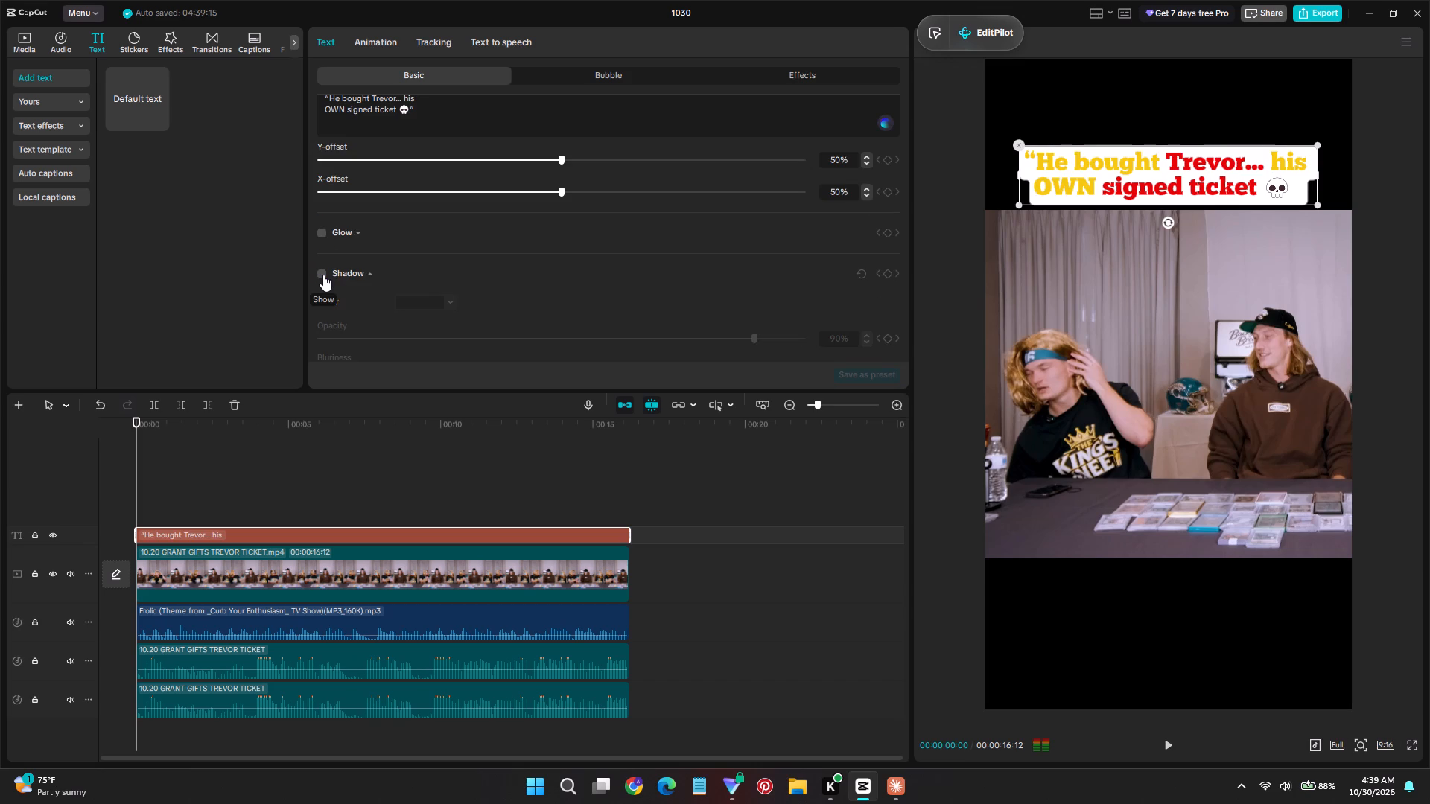
pyautogui.scroll(5, 409, 285)
pyautogui.scroll(-2, 418, 287)
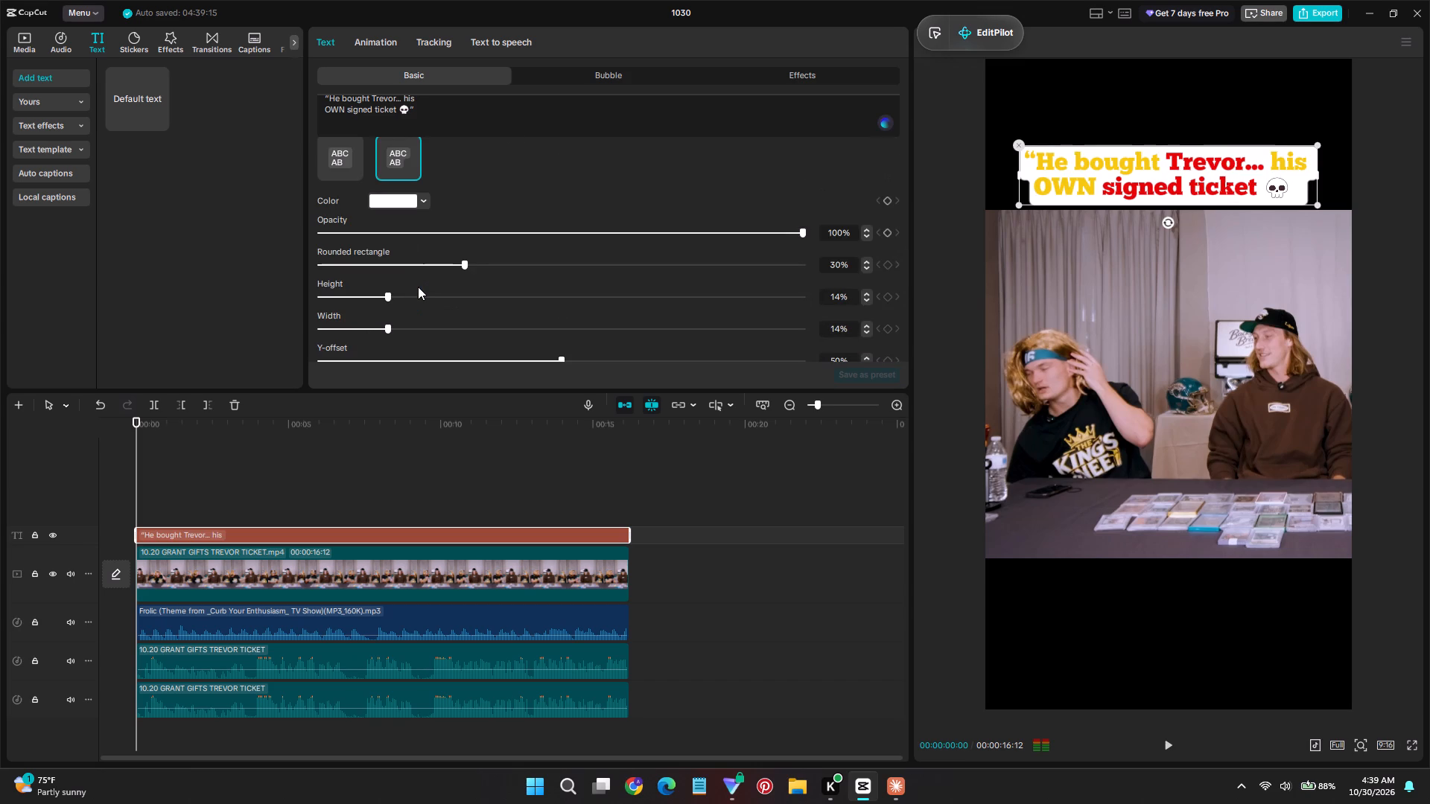
pyautogui.scroll(-2, 346, 293)
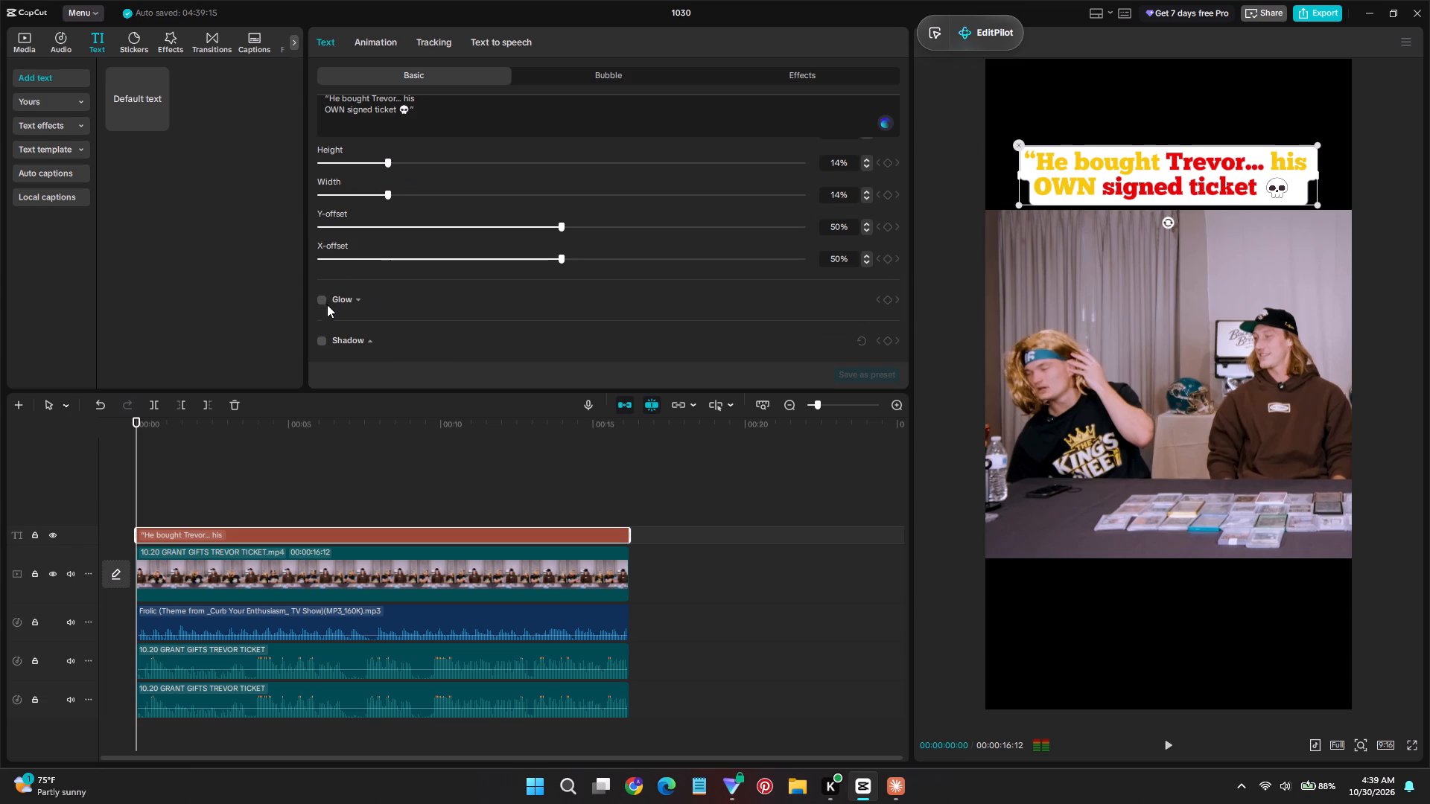
pyautogui.click(322, 339)
pyautogui.scroll(-3, 410, 306)
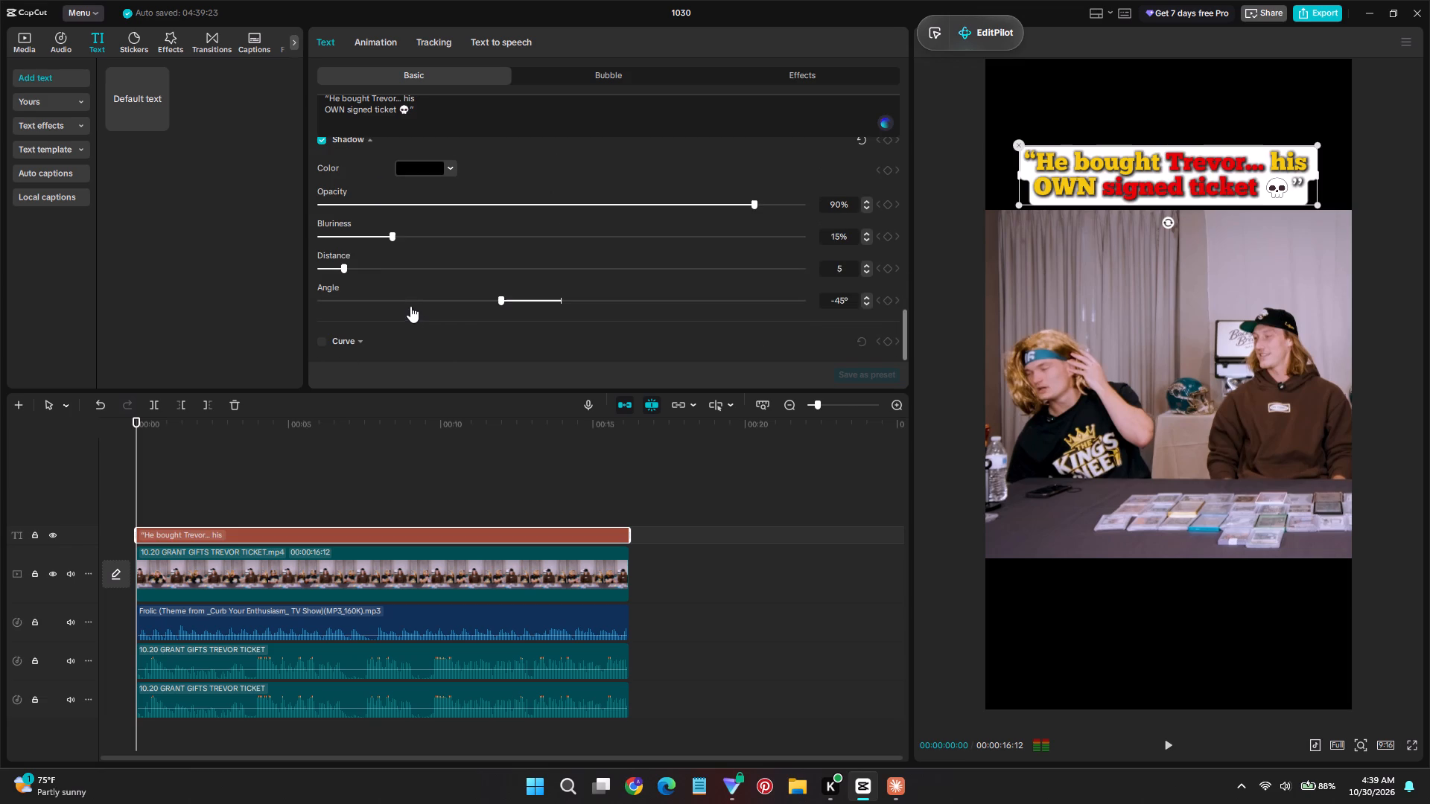
pyautogui.moveTo(391, 234); pyautogui.dragTo(339, 235)
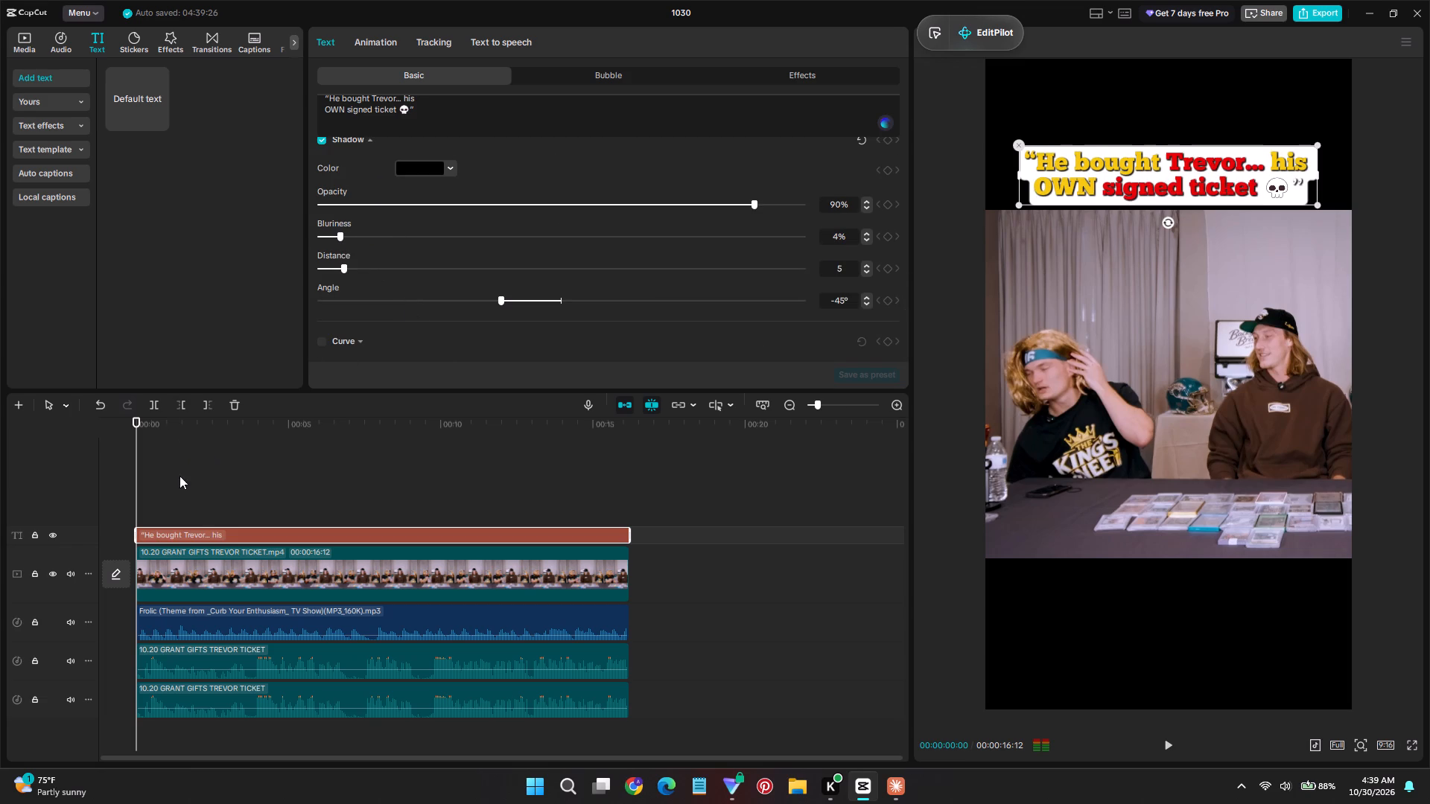
pyautogui.press('space')
pyautogui.press('space')
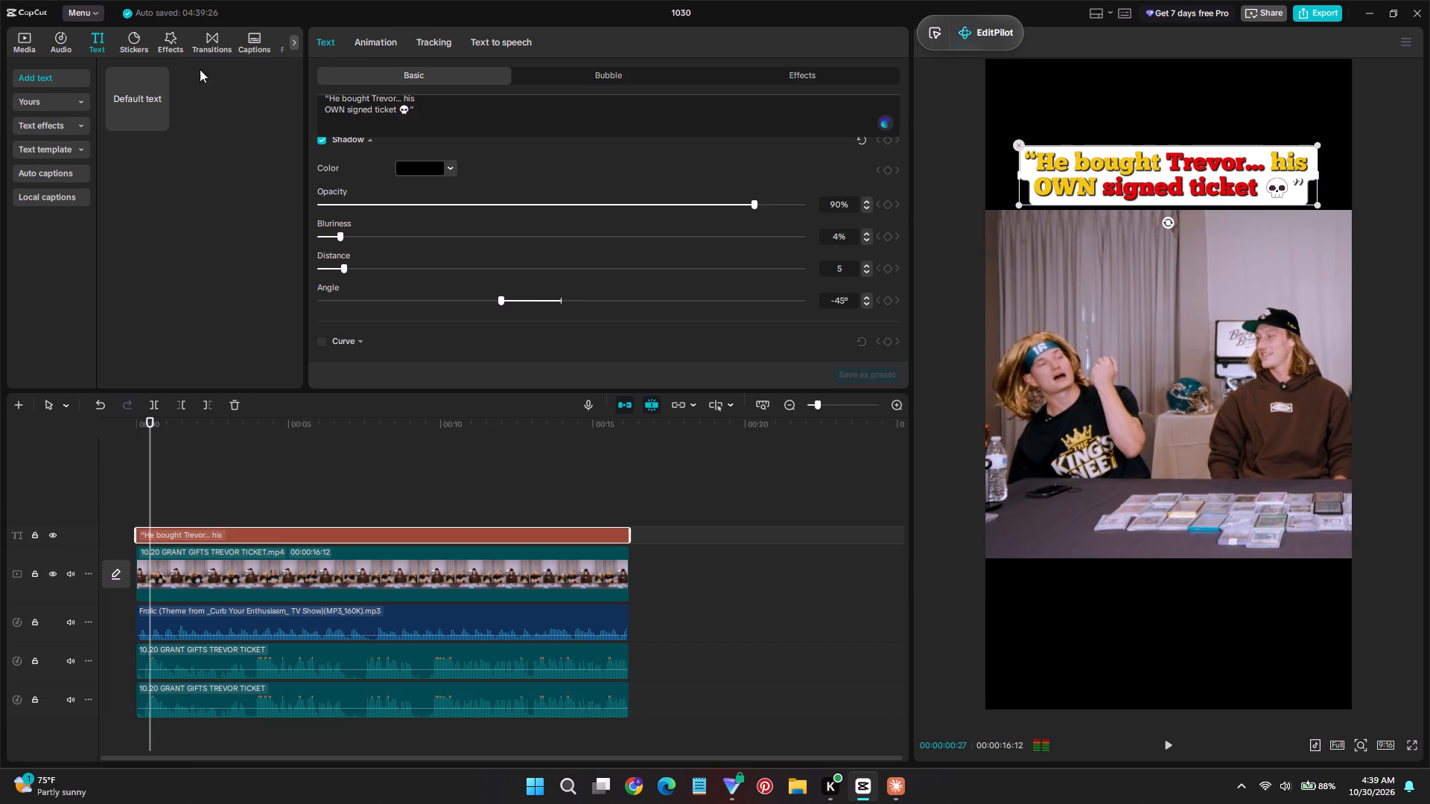
# Generate automatic captions for the edit with English as the spoken language.
pyautogui.click(252, 45)
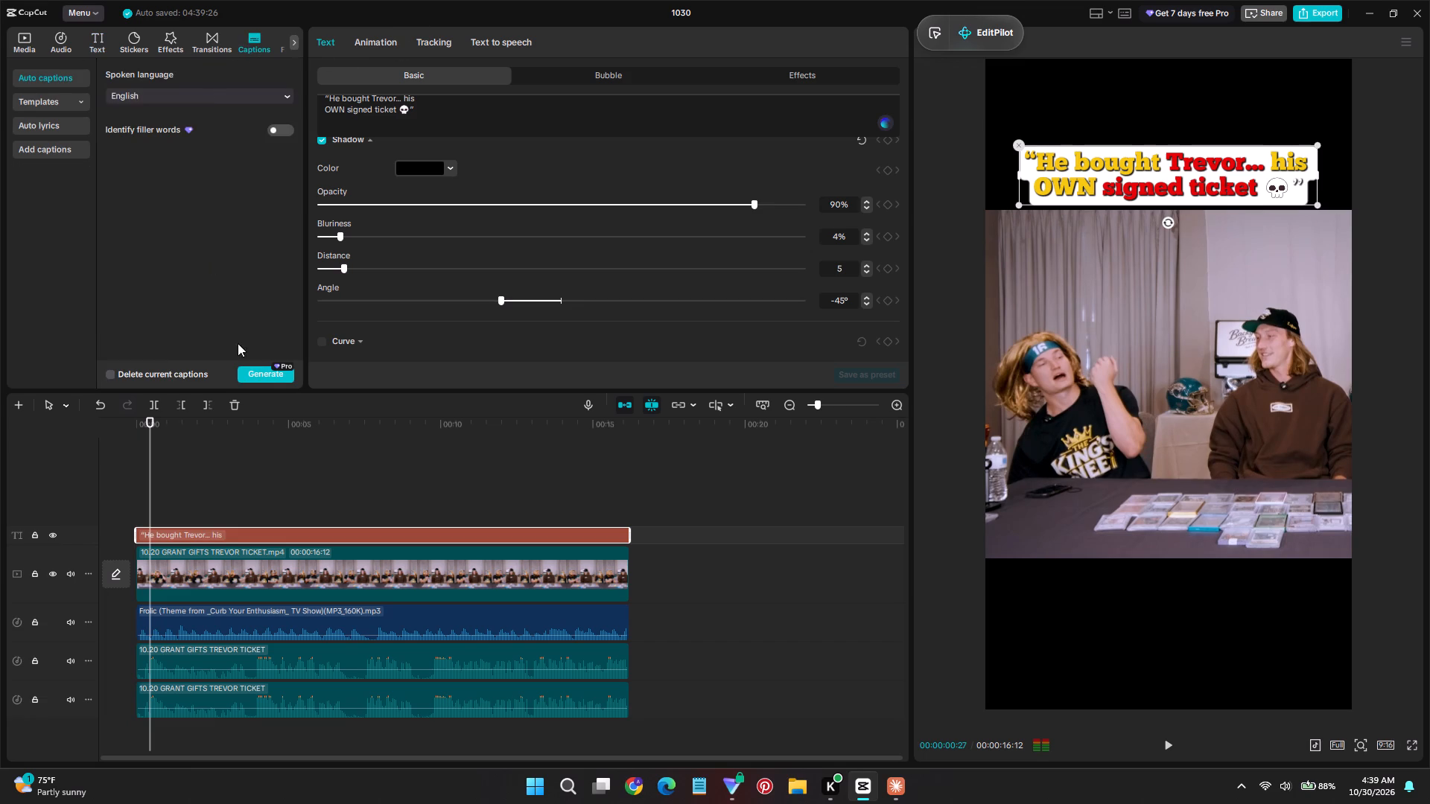
pyautogui.click(277, 380)
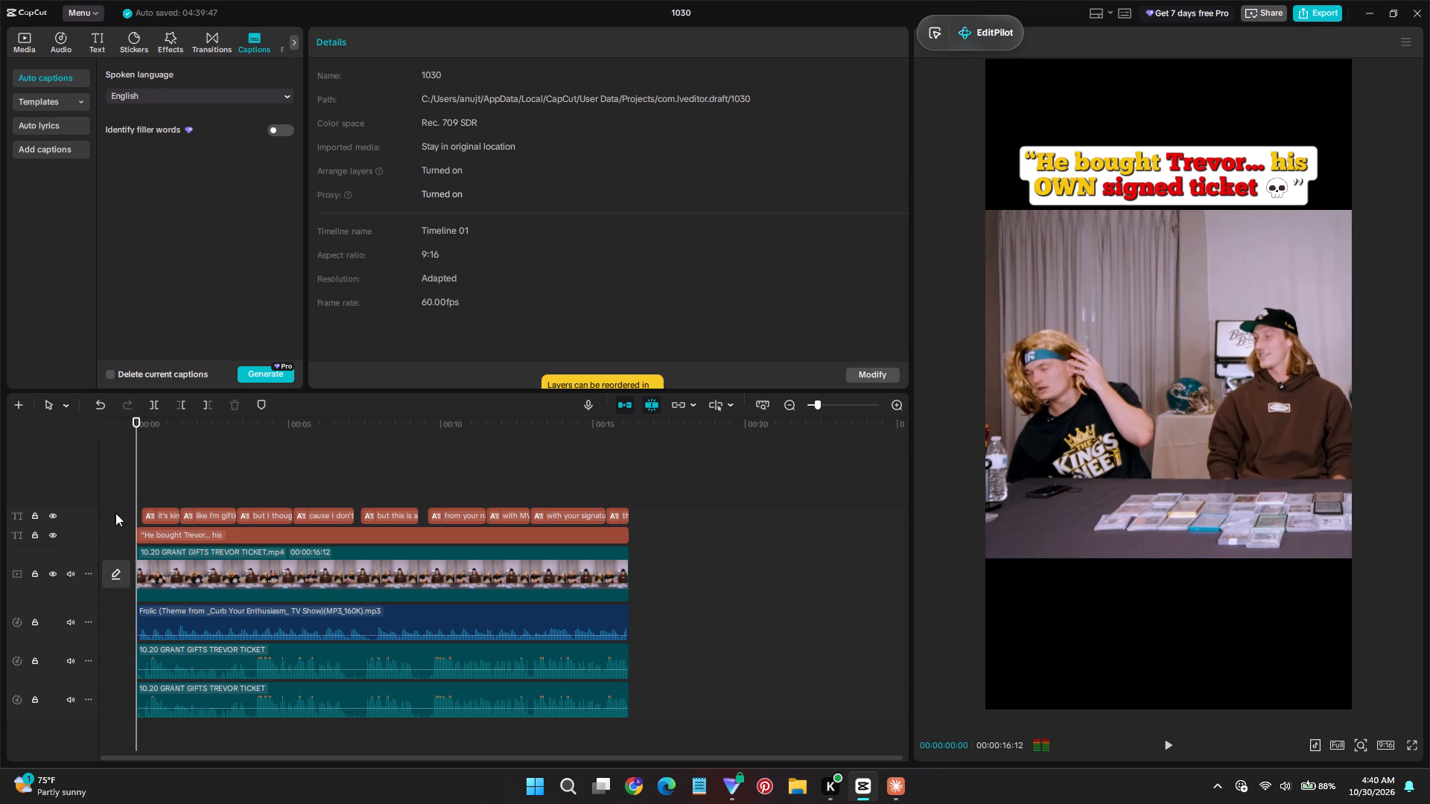
pyautogui.press('space')
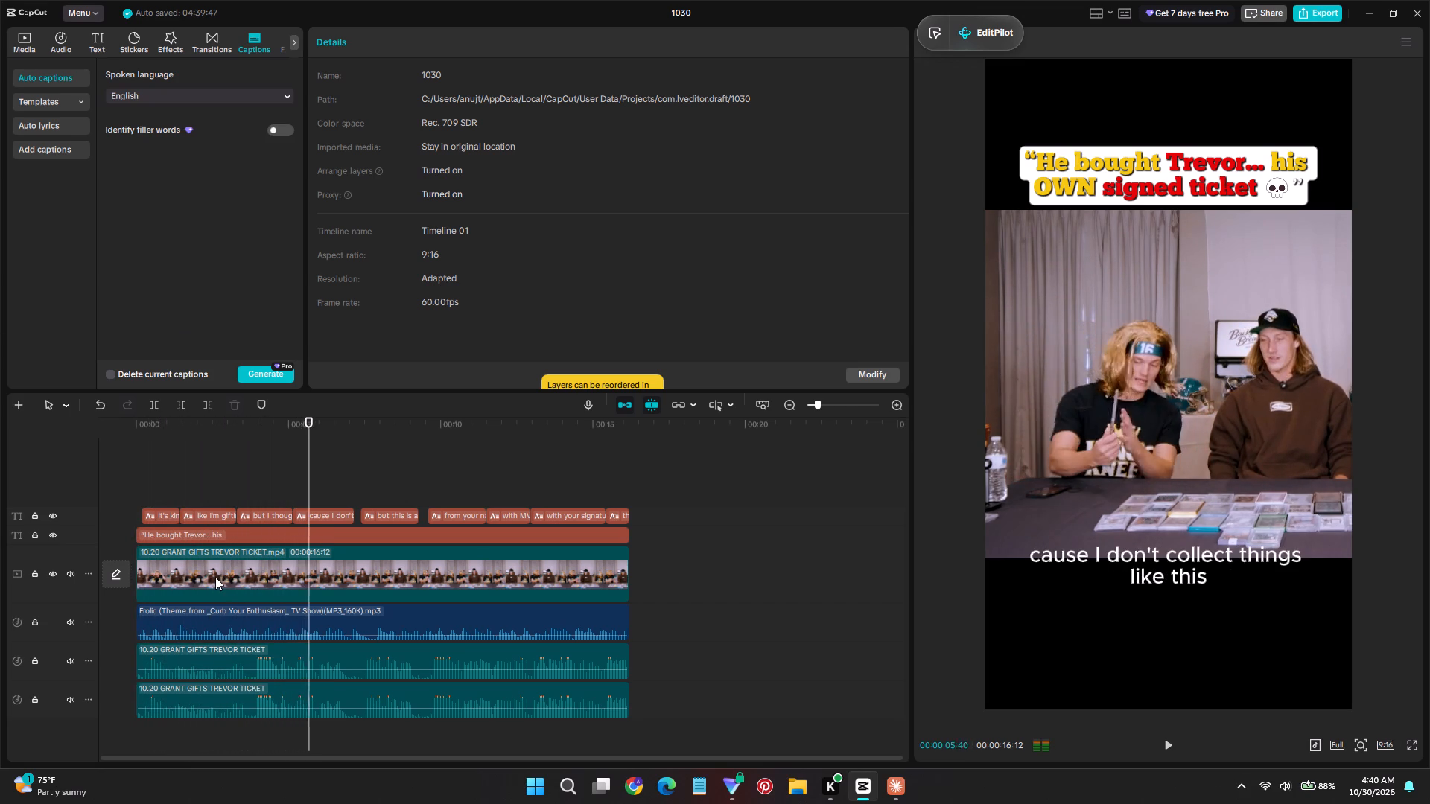
pyautogui.press('space')
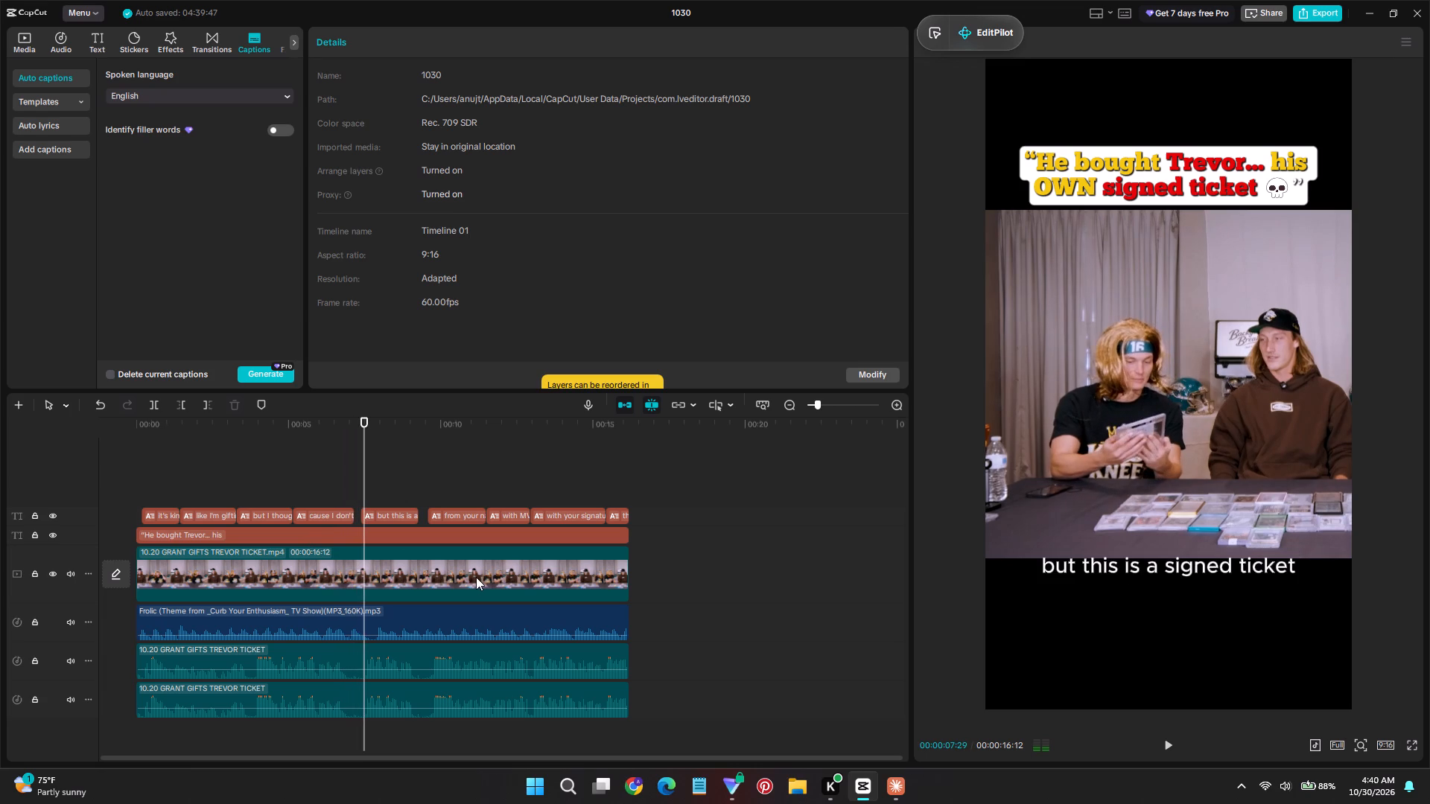
pyautogui.click(476, 577)
pyautogui.moveTo(1312, 443); pyautogui.dragTo(1283, 443)
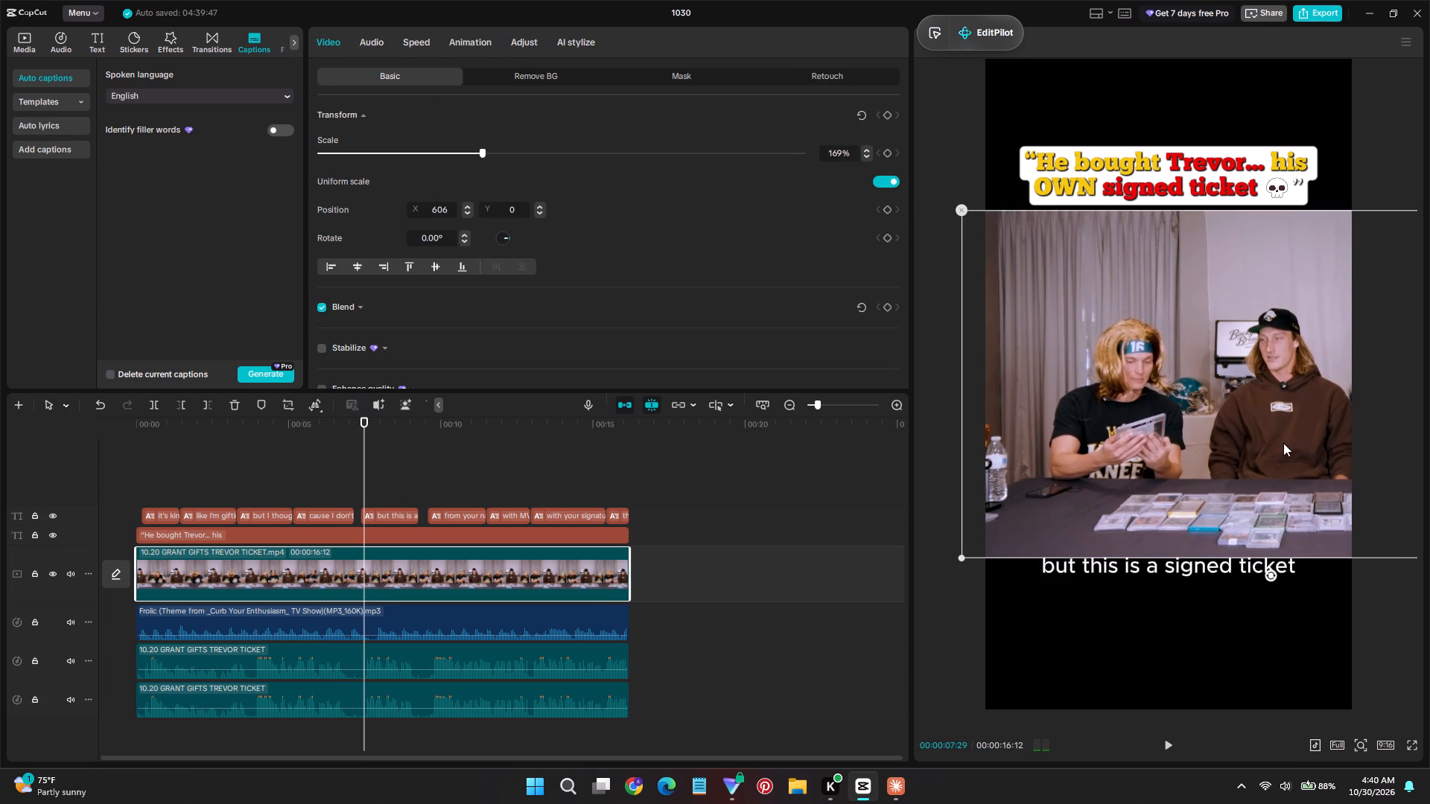
pyautogui.moveTo(1283, 443); pyautogui.dragTo(1275, 447)
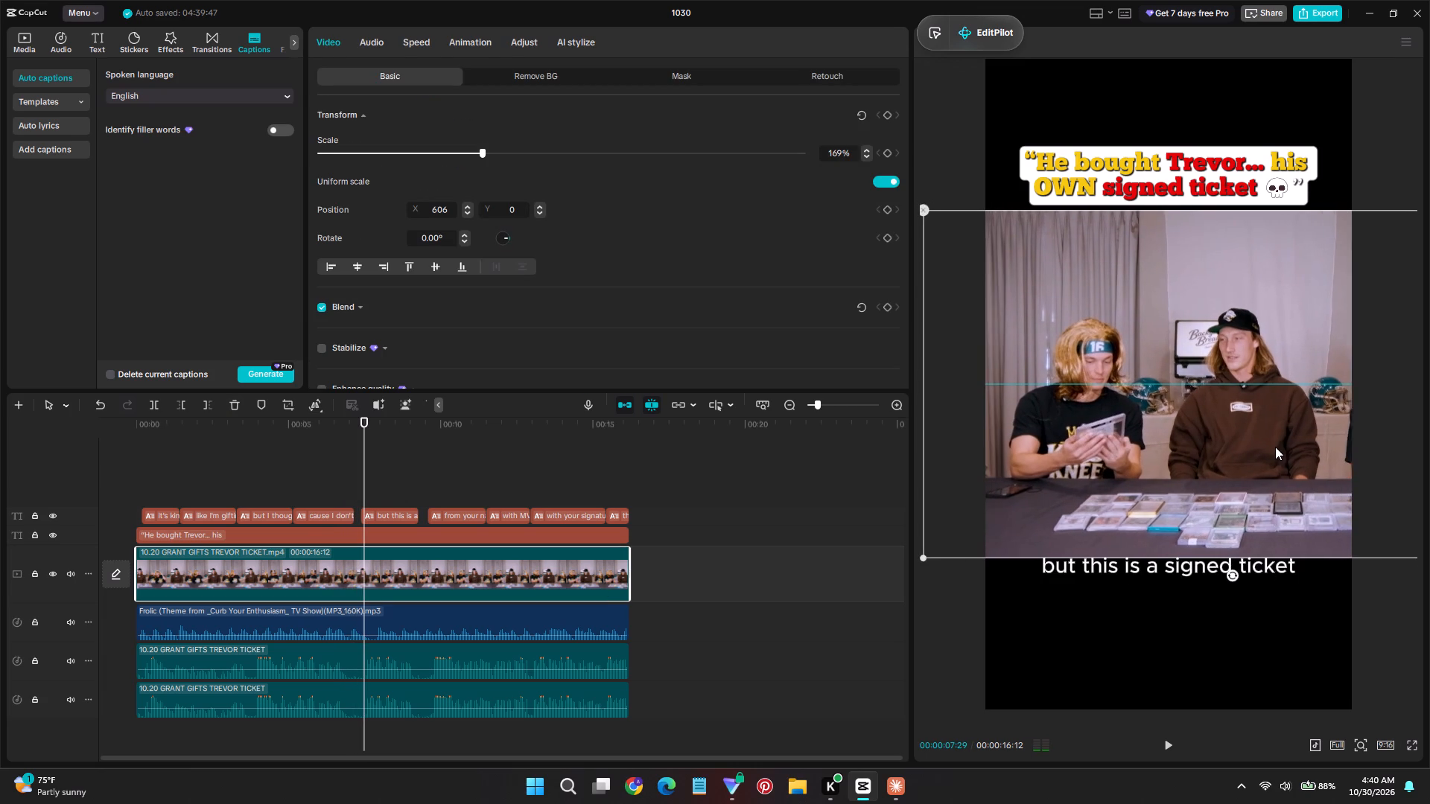
pyautogui.moveTo(1275, 447); pyautogui.dragTo(1277, 447)
# Play the edit from the beginning to the end to check the new framing and the captions.
pyautogui.press('space')
pyautogui.moveTo(171, 420); pyautogui.dragTo(170, 419)
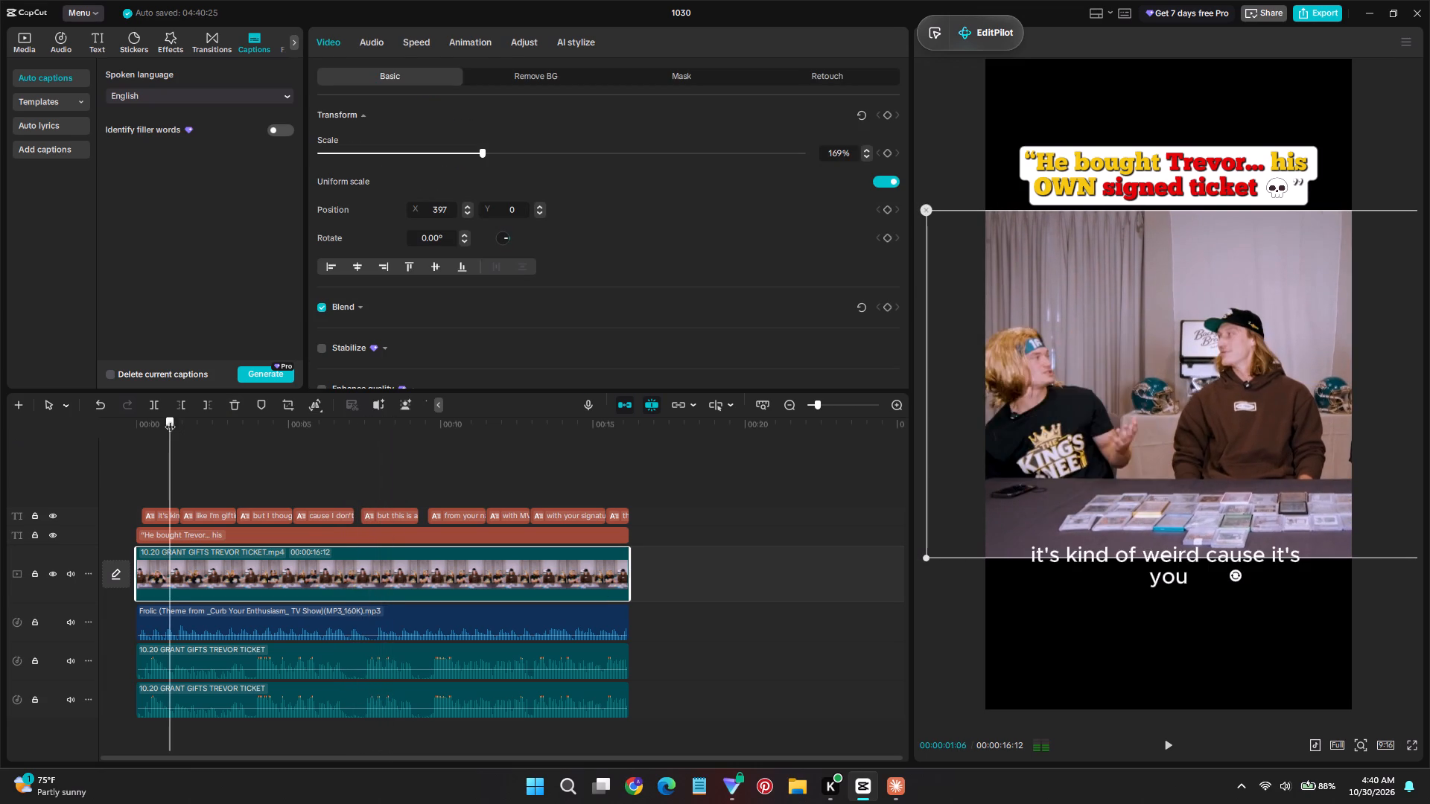
pyautogui.moveTo(170, 419); pyautogui.dragTo(95, 425)
pyautogui.press('space')
pyautogui.press('space')
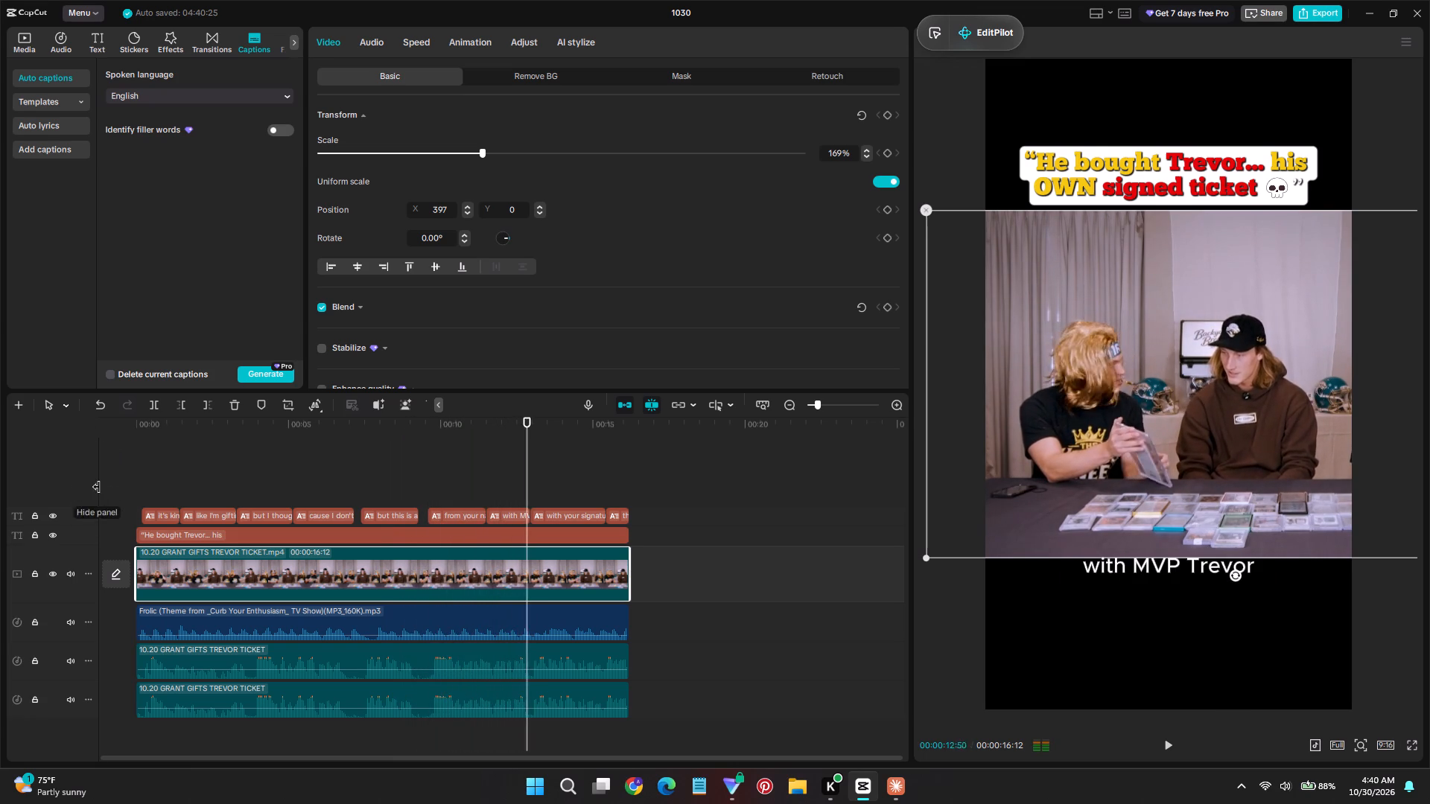
pyautogui.click(366, 472)
pyautogui.press('space')
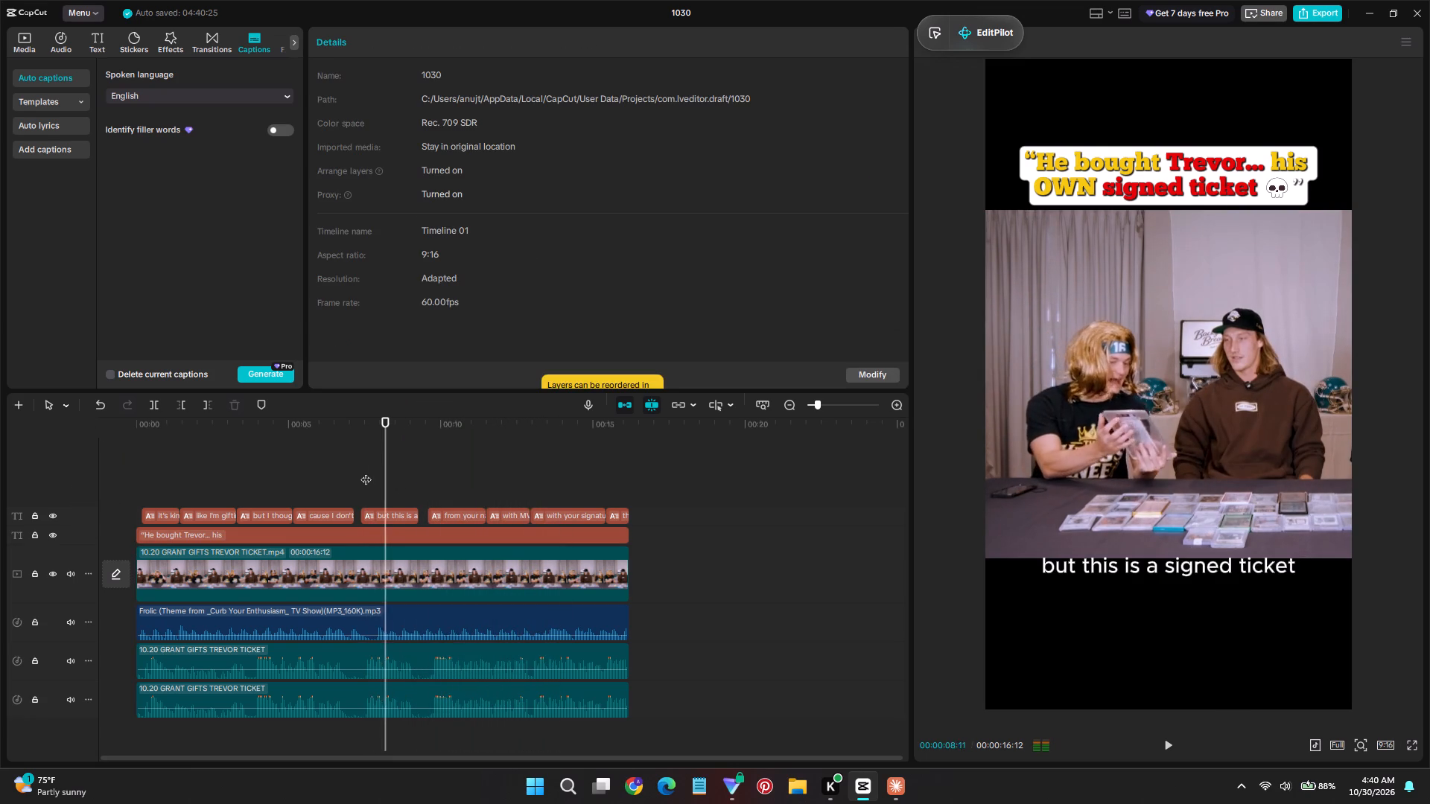
pyautogui.press('space')
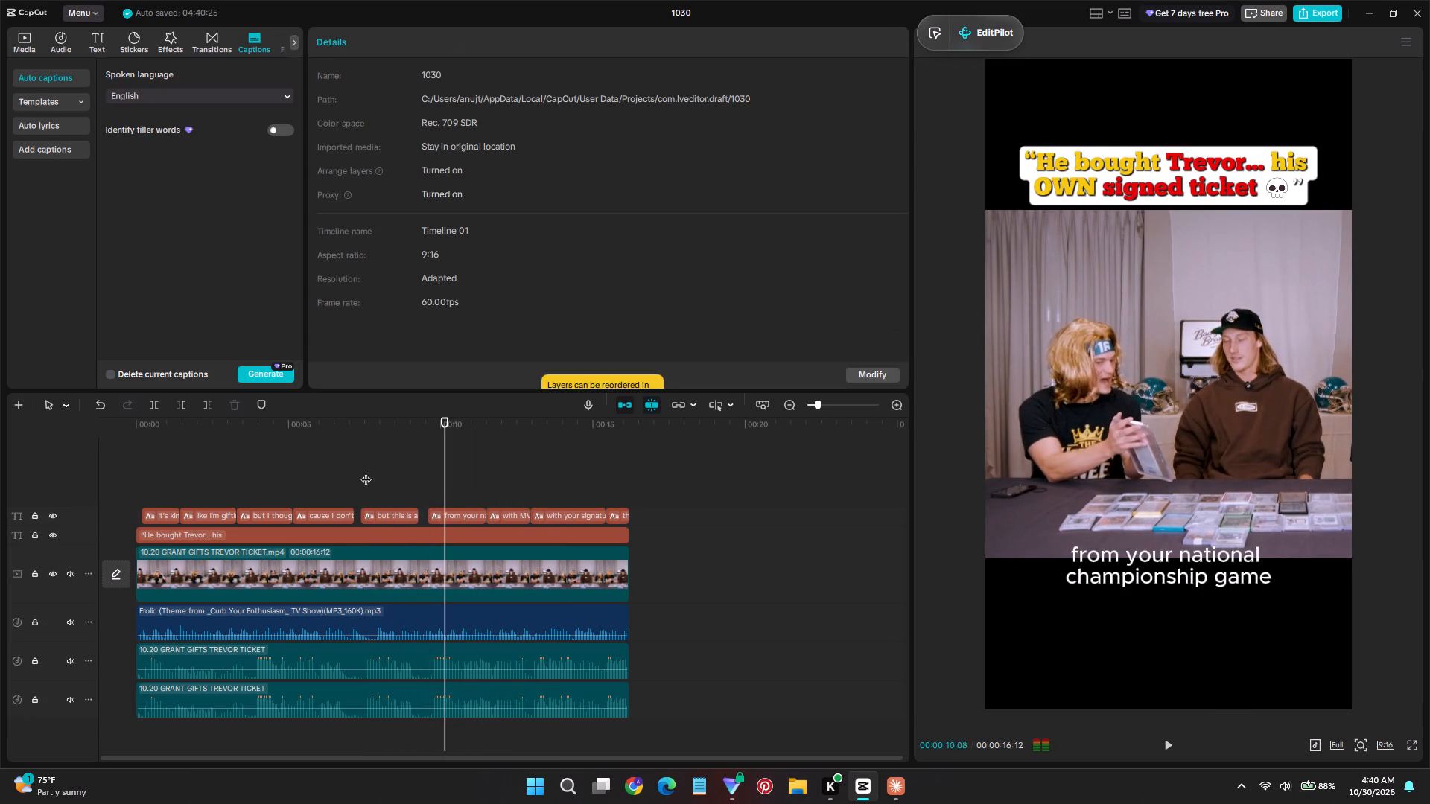
pyautogui.press('space')
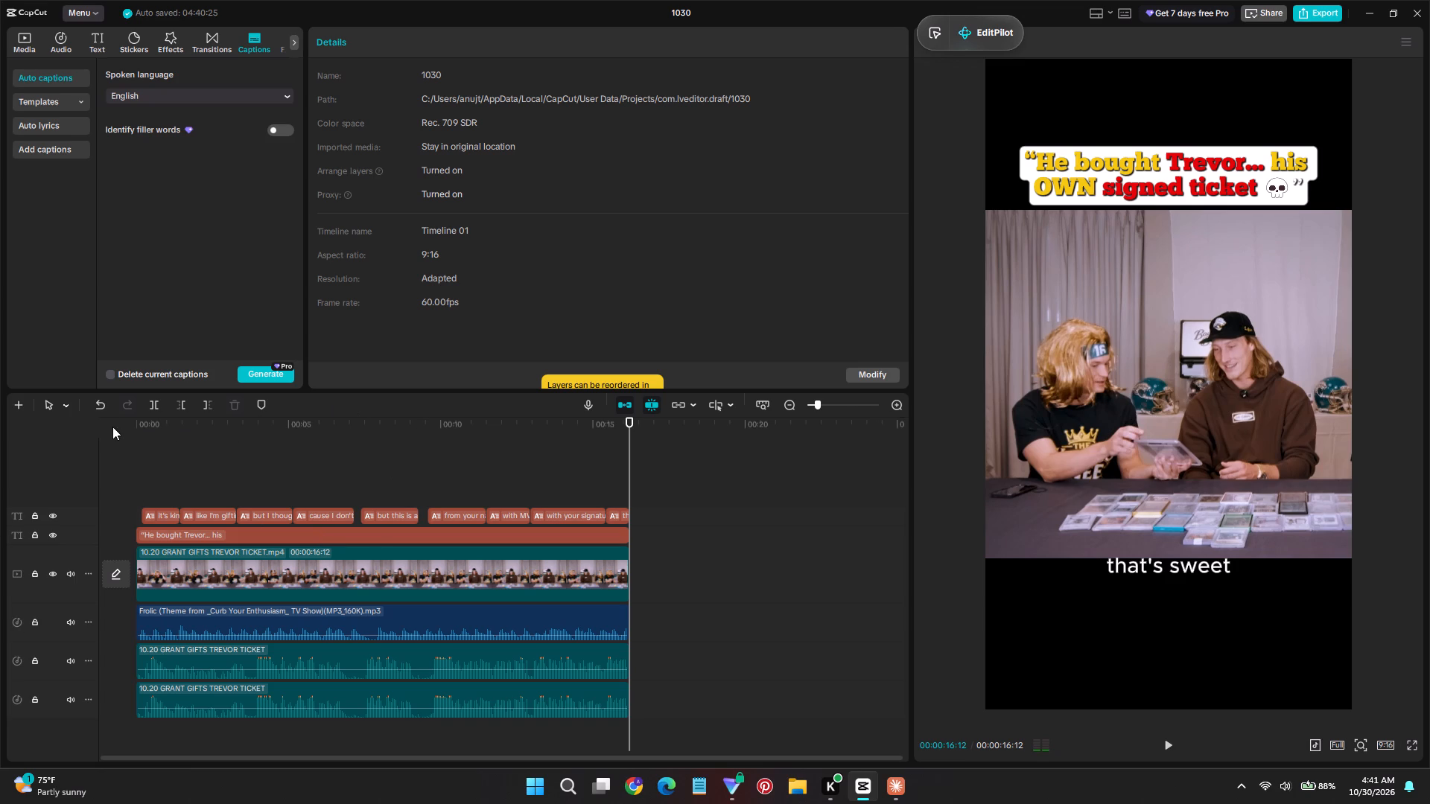
# Apply the favourite "Rubah" text template to all captions and play the opening briefly.
pyautogui.click(147, 424)
pyautogui.click(167, 514)
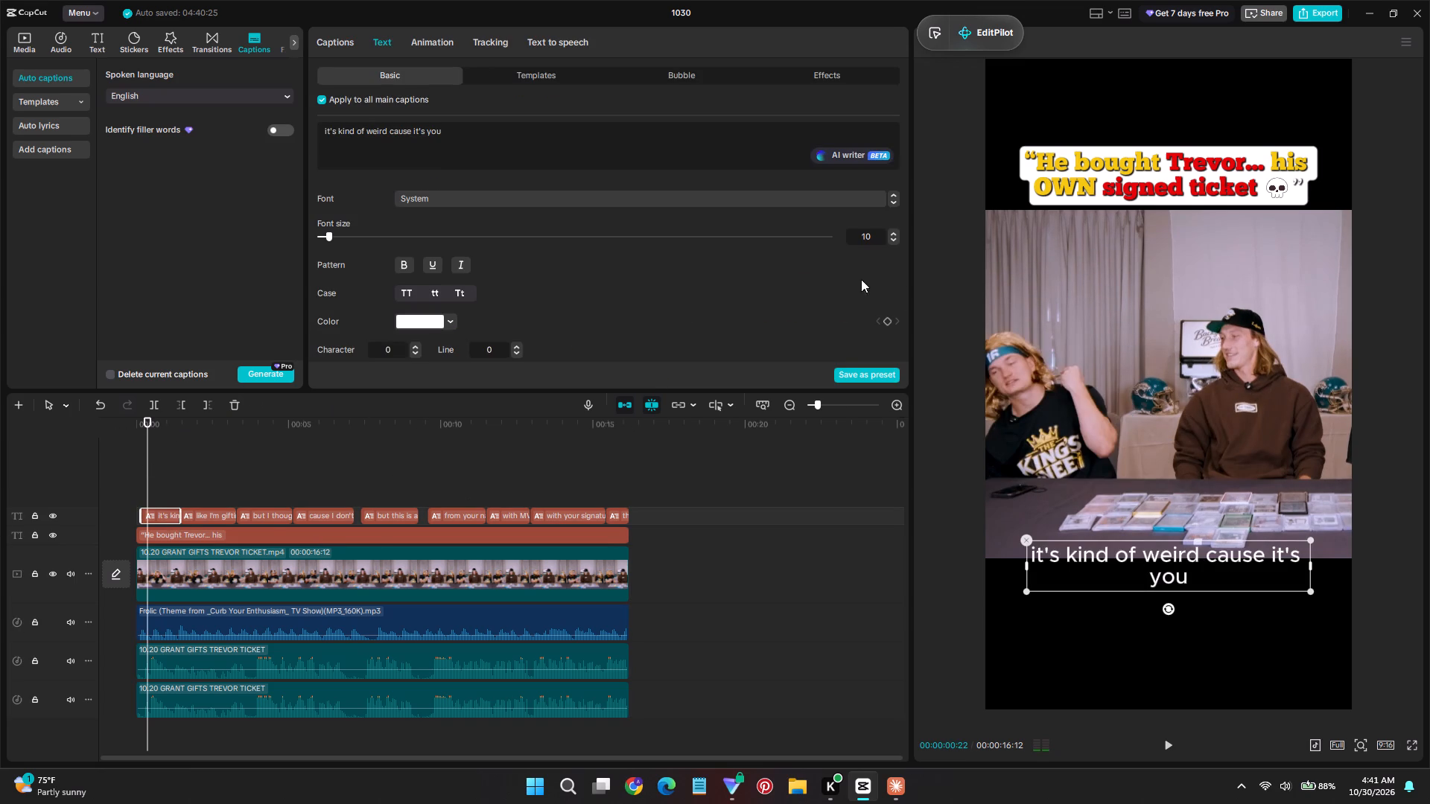
pyautogui.click(427, 45)
pyautogui.click(388, 42)
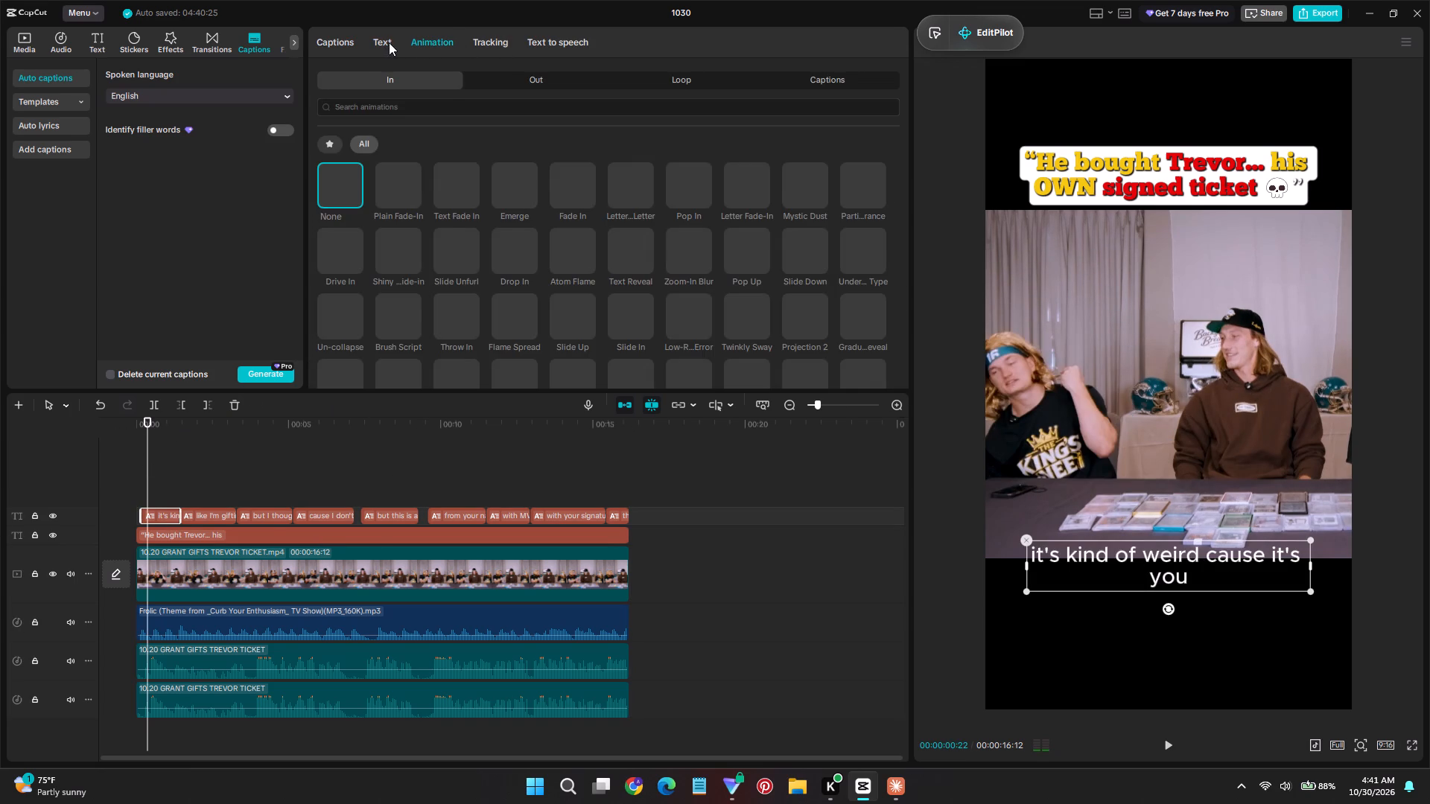
pyautogui.click(564, 83)
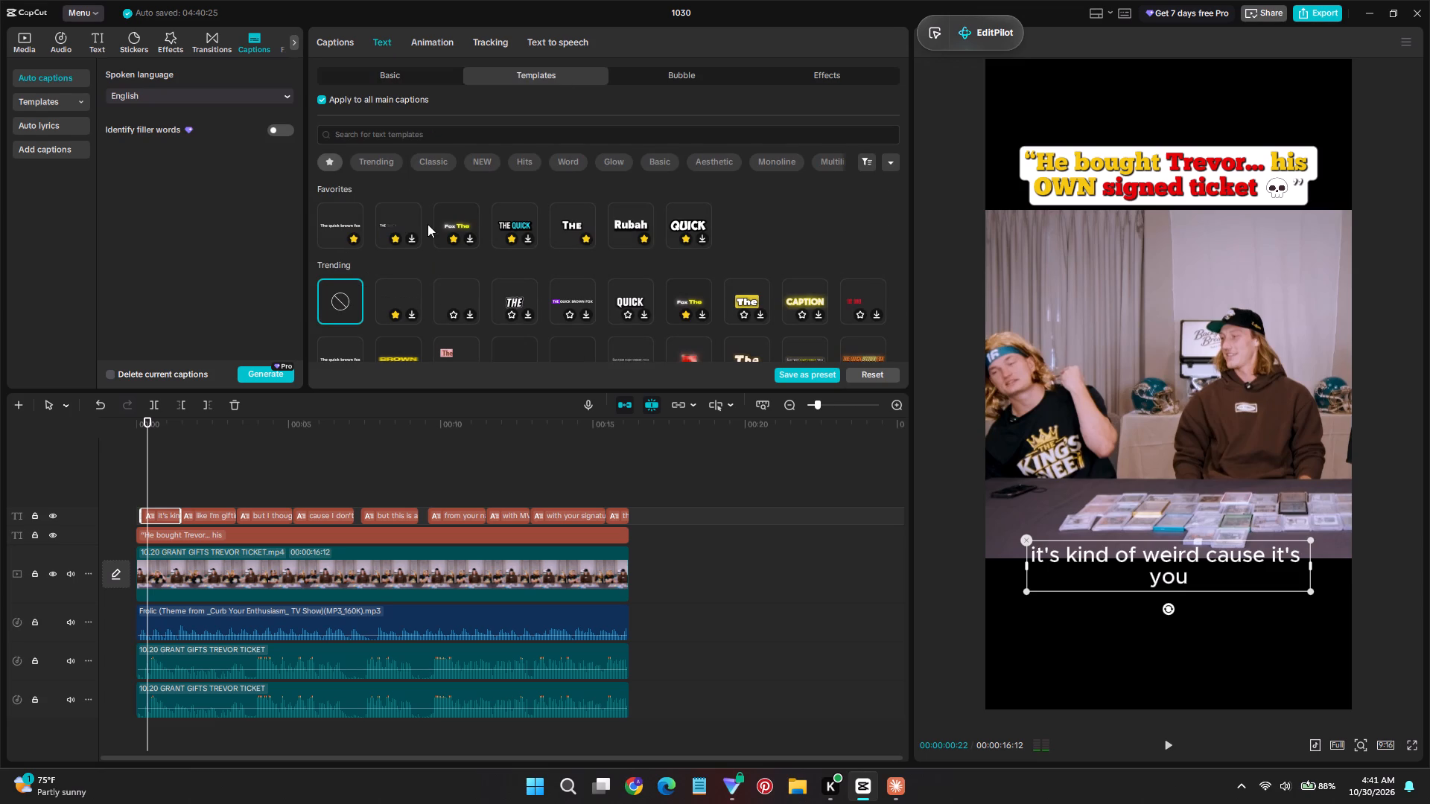
pyautogui.click(628, 226)
pyautogui.press('space')
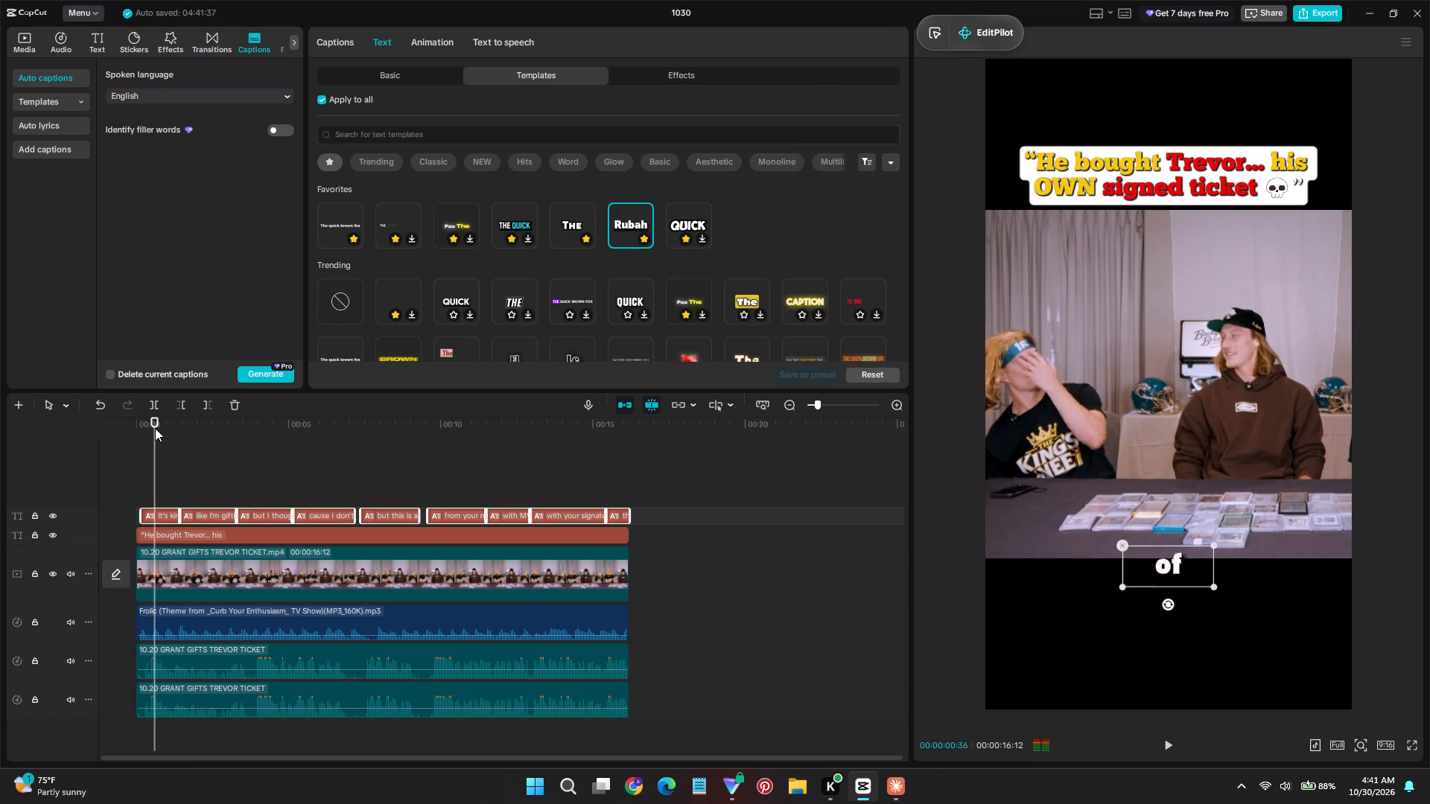
pyautogui.press('space')
# Move the captions up to the centre of the video picture, between the two men, and play on to check them.
pyautogui.moveTo(1176, 569); pyautogui.dragTo(1180, 468)
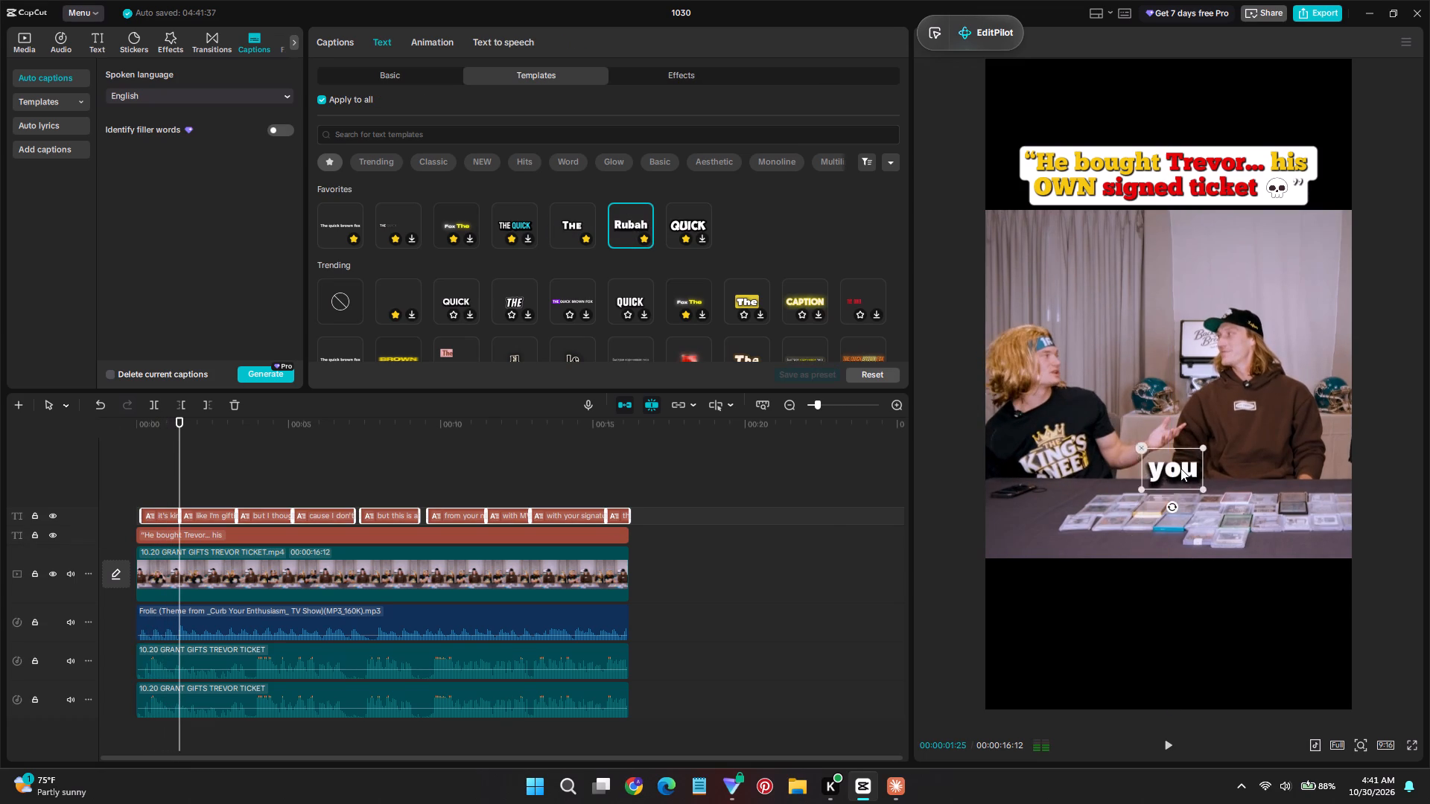
pyautogui.moveTo(1180, 468); pyautogui.dragTo(1178, 386)
pyautogui.press('space')
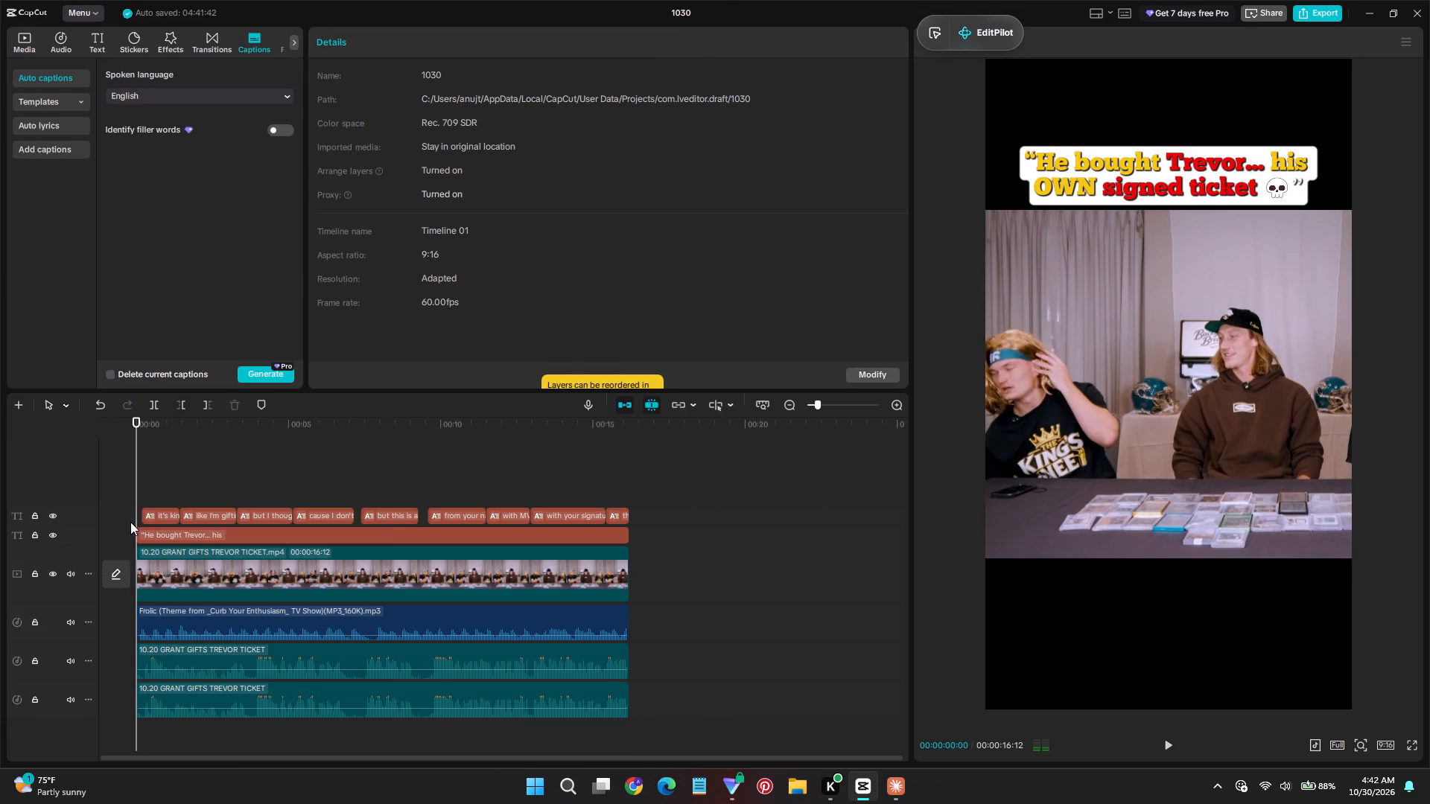
pyautogui.click(82, 41)
pyautogui.moveTo(306, 220); pyautogui.dragTo(380, 226)
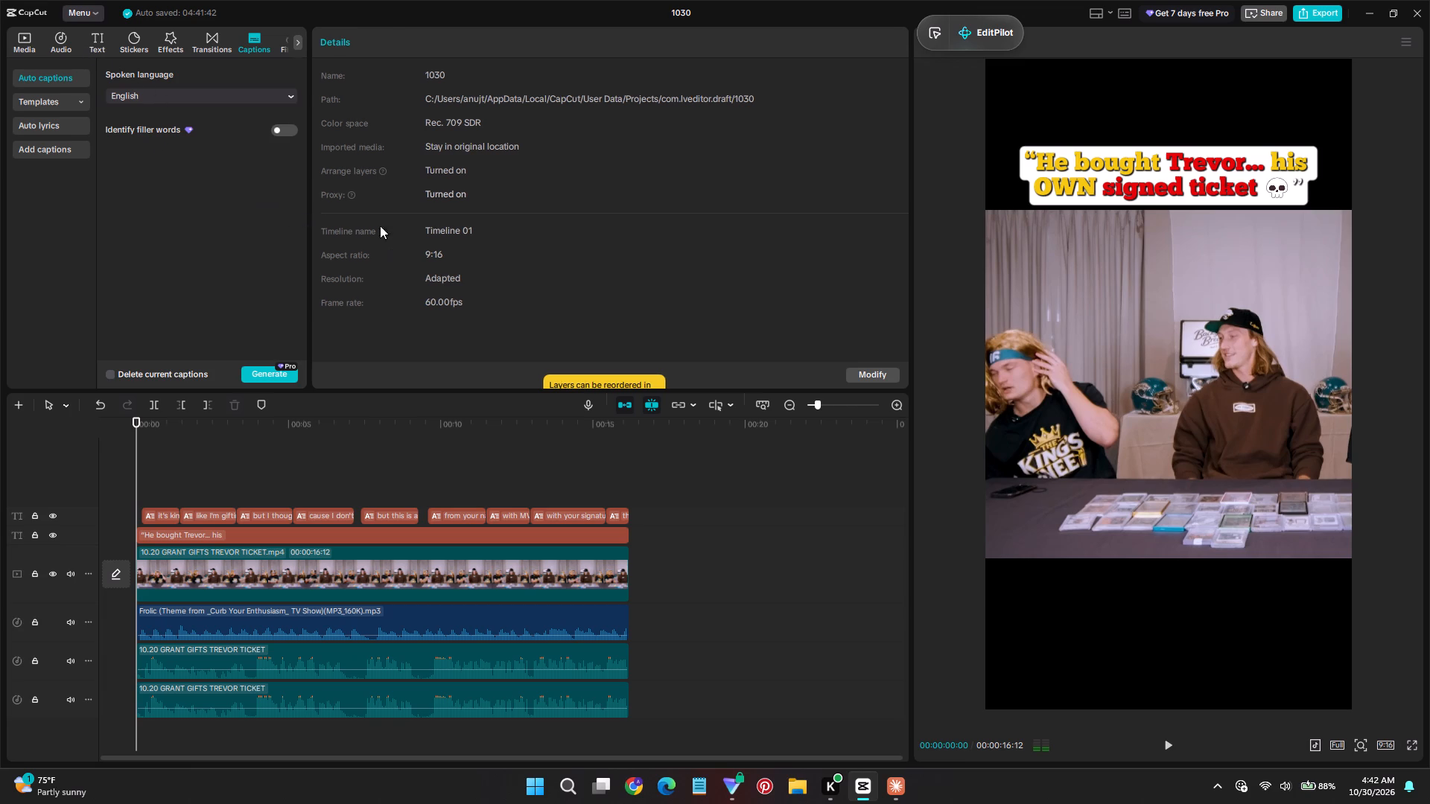
pyautogui.moveTo(380, 226); pyautogui.dragTo(415, 229)
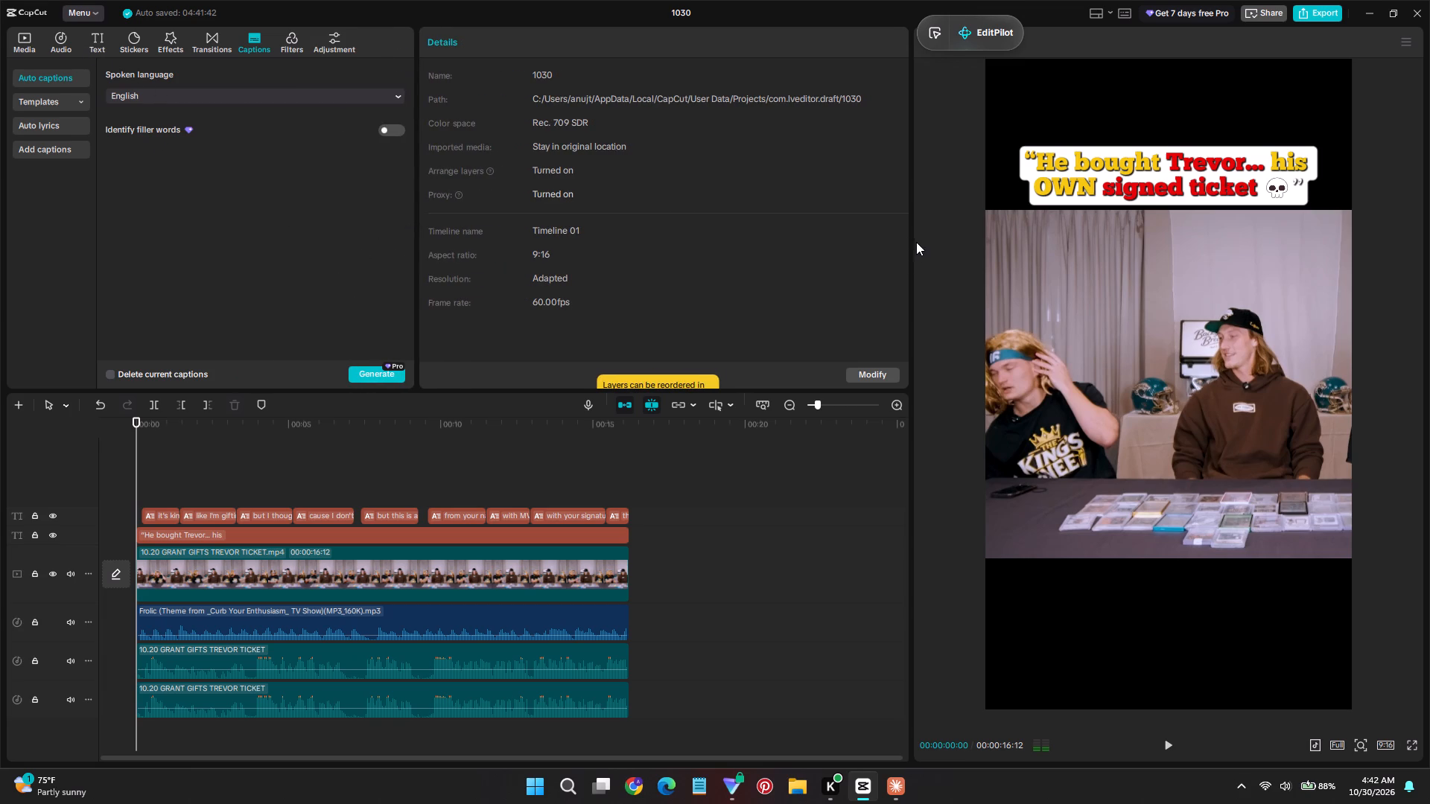
pyautogui.moveTo(912, 236); pyautogui.dragTo(944, 237)
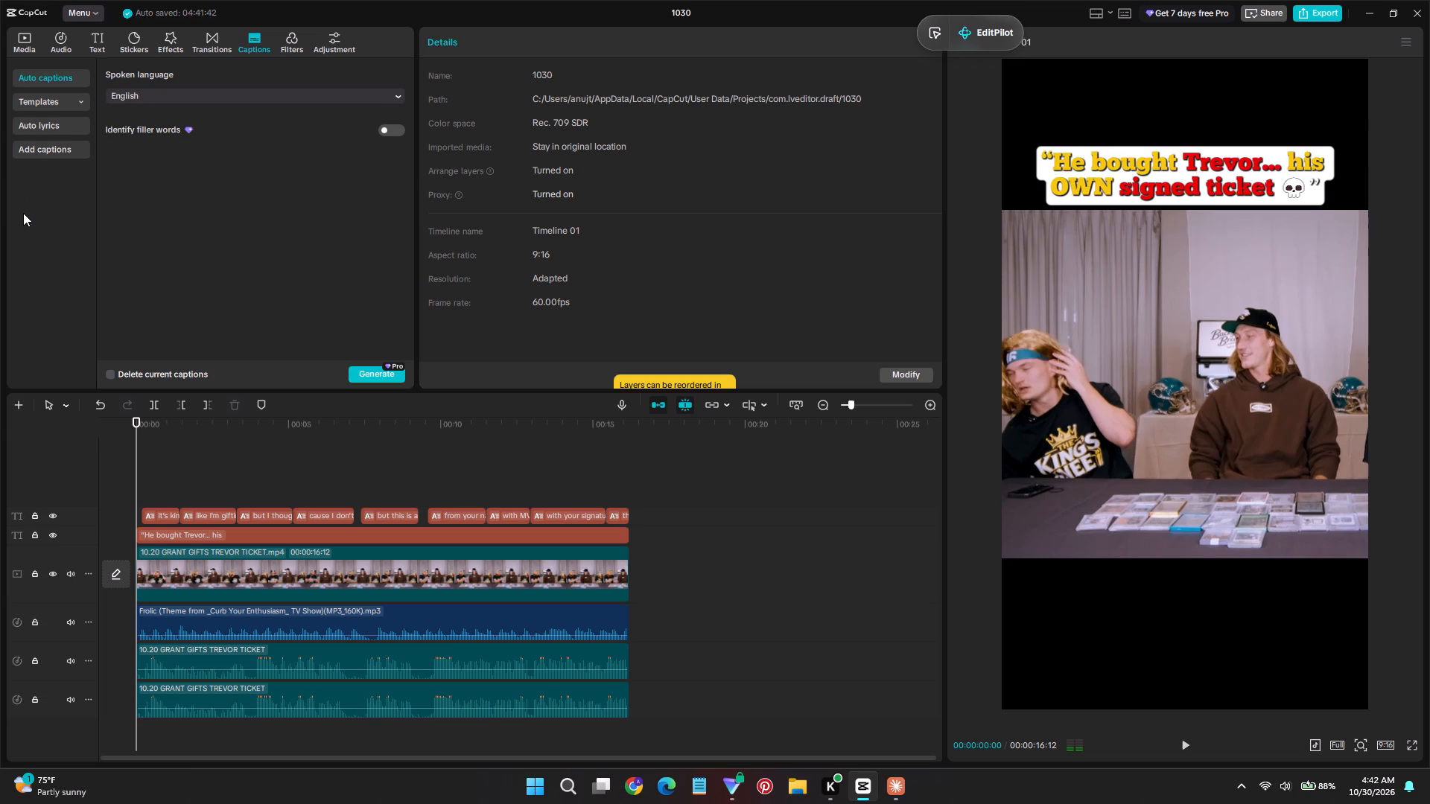
# Add a custom adjustment layer at the start and place it directly above the main video, beneath the text and caption tracks.
pyautogui.click(176, 42)
pyautogui.click(206, 41)
pyautogui.click(293, 46)
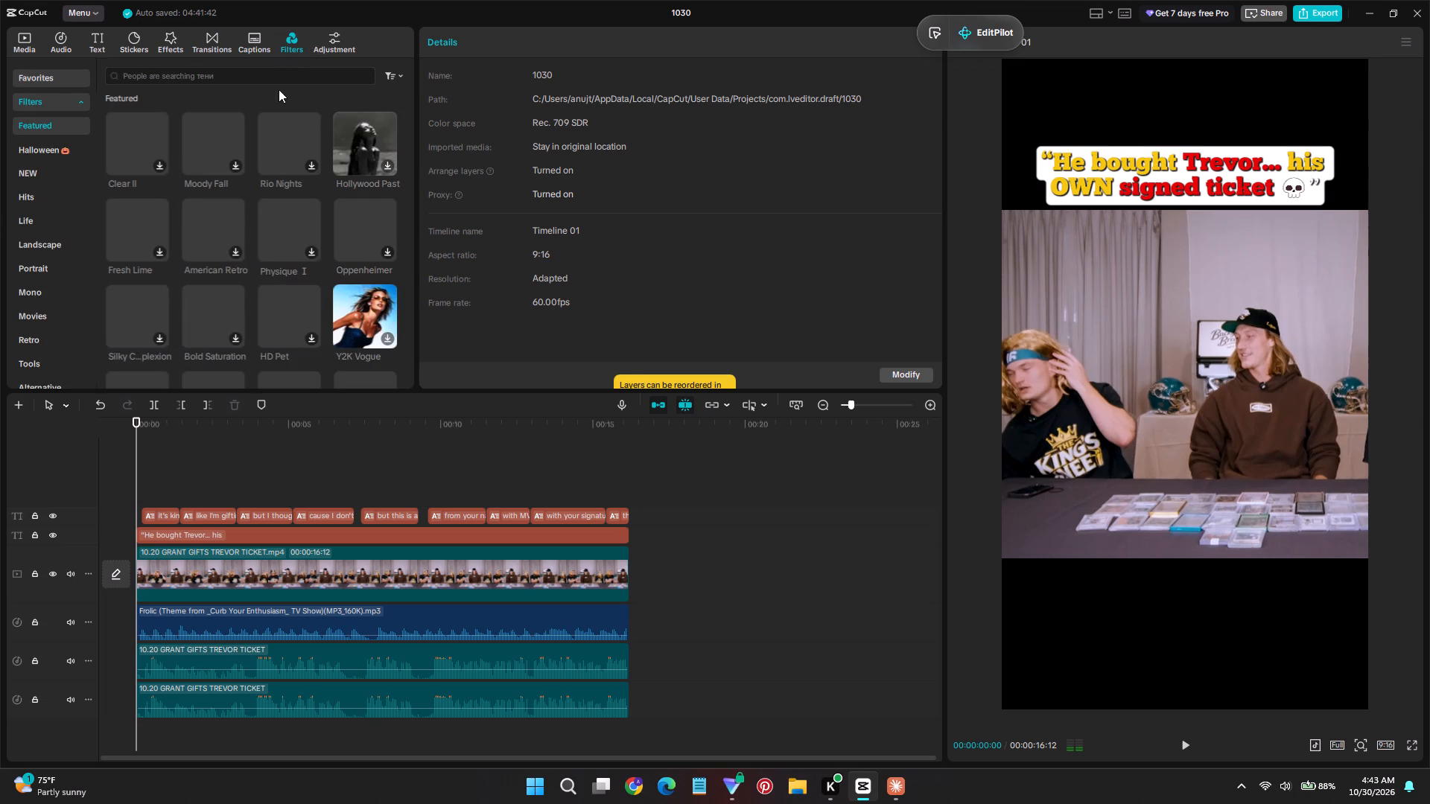
pyautogui.click(339, 43)
pyautogui.click(162, 124)
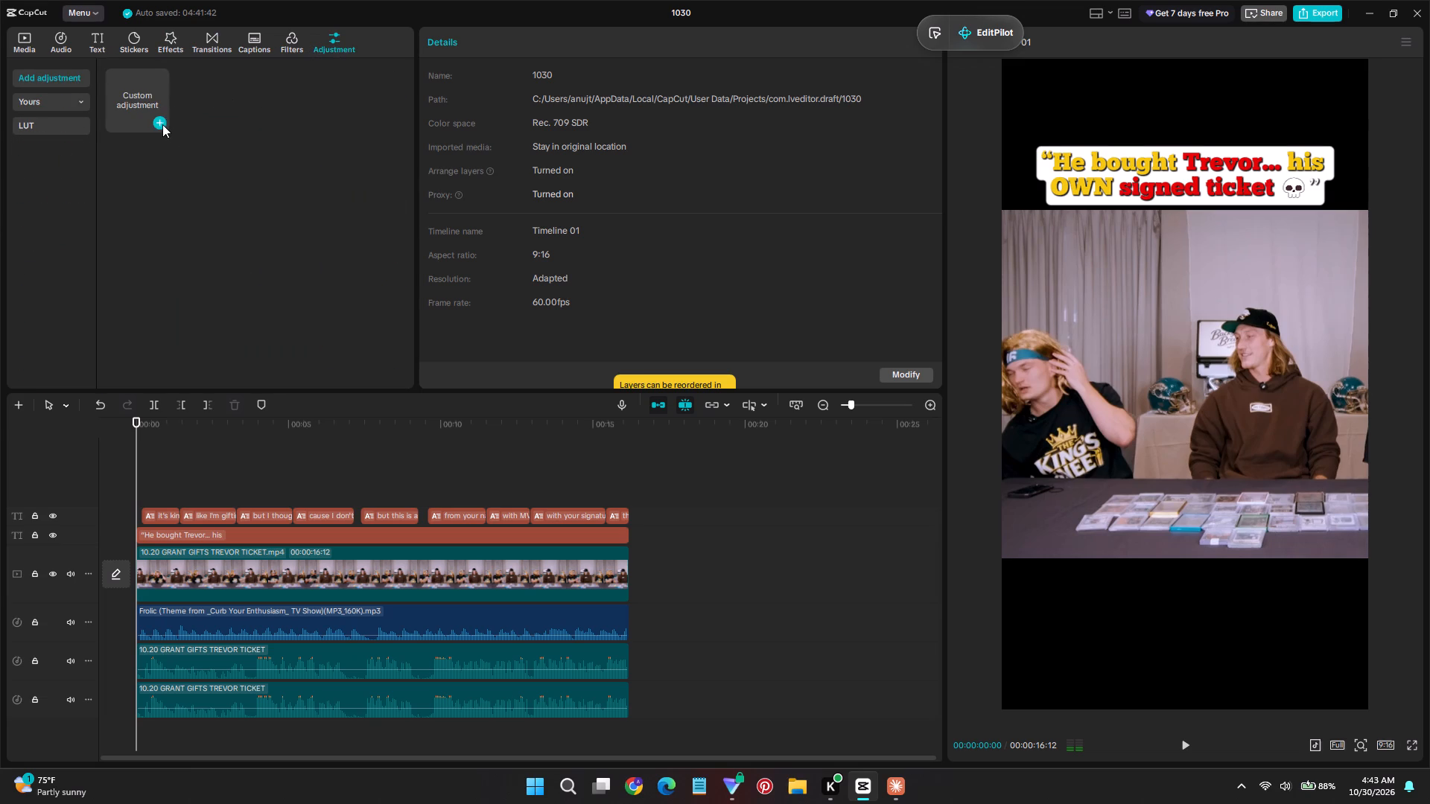
pyautogui.moveTo(220, 494); pyautogui.dragTo(214, 507)
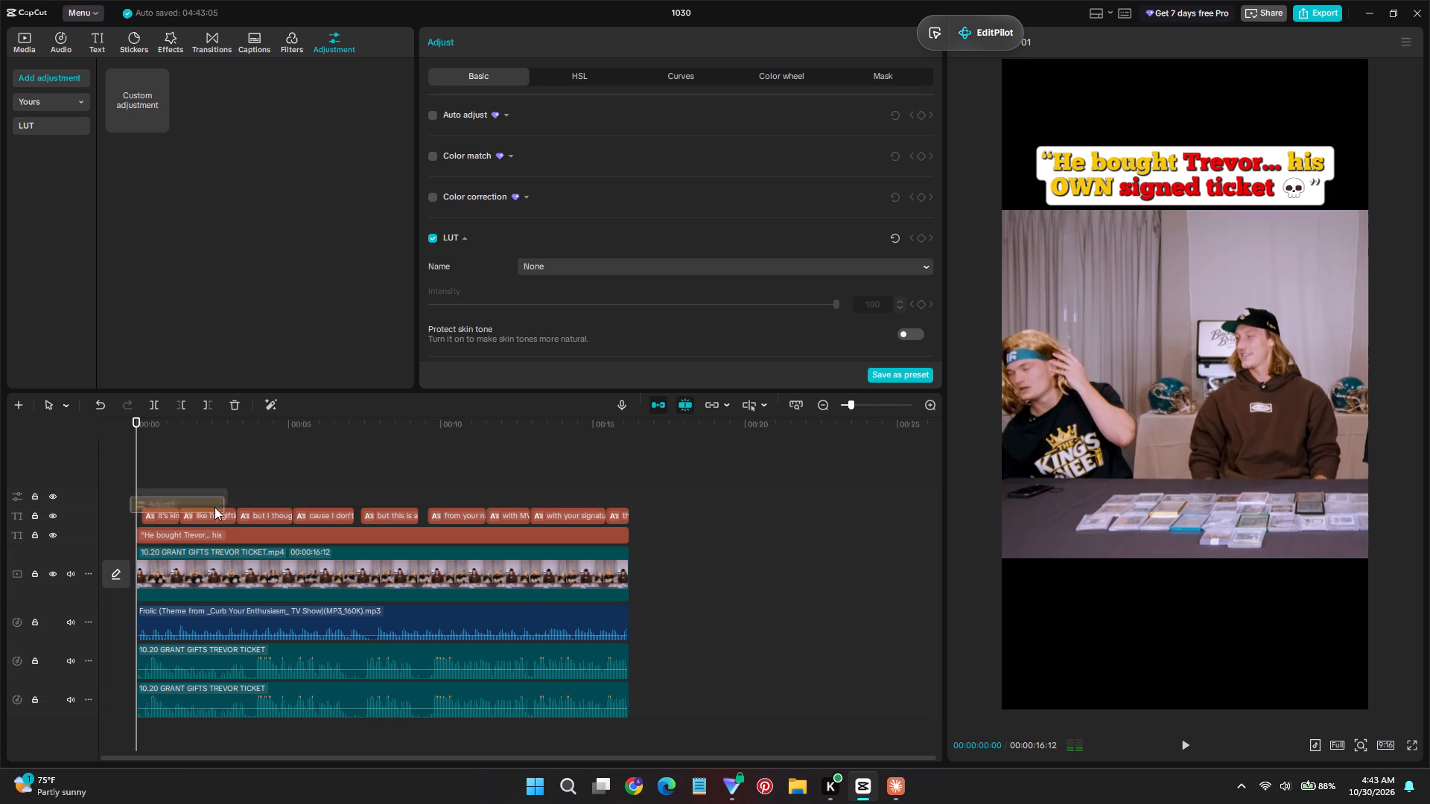
pyautogui.moveTo(214, 507); pyautogui.dragTo(214, 547)
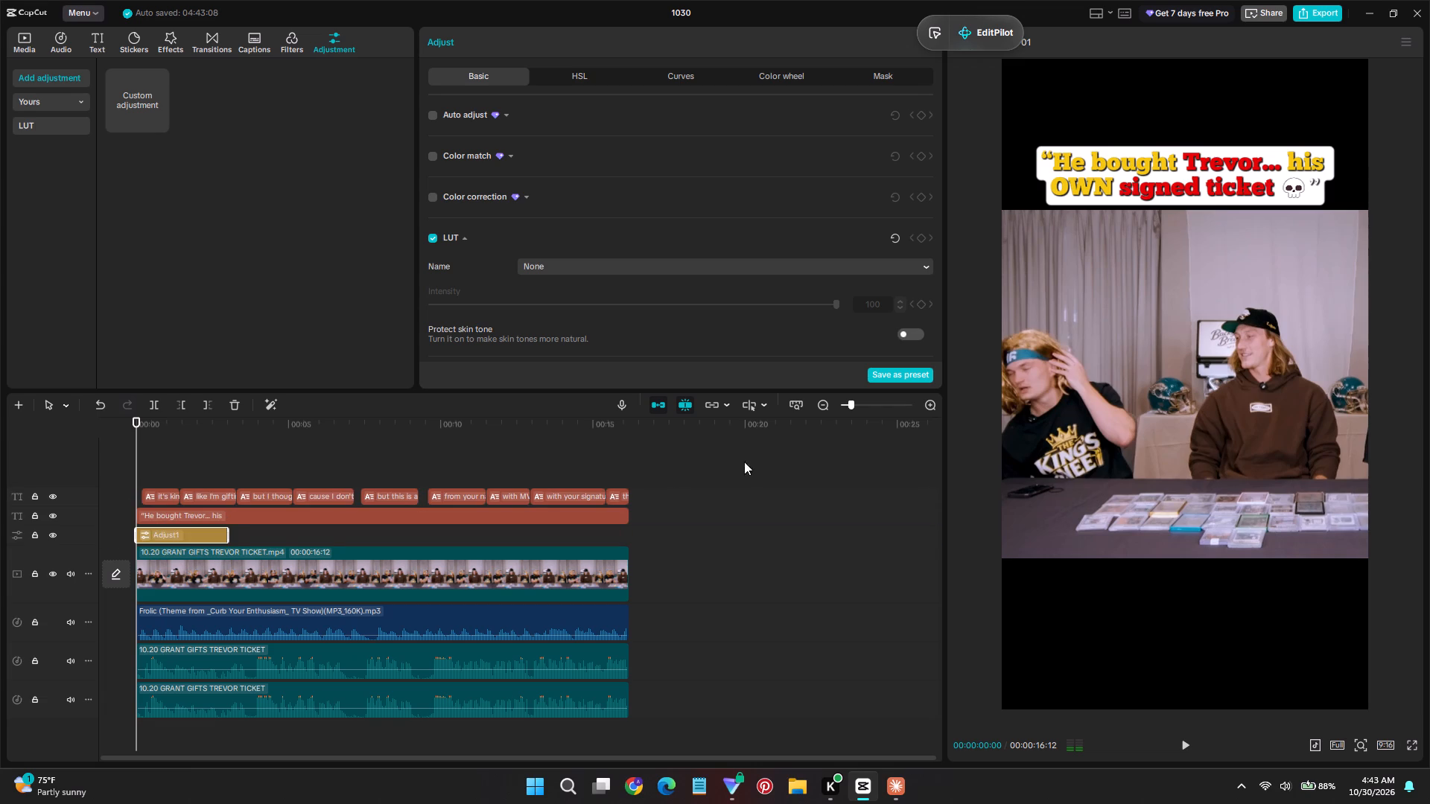
# Set the adjustment layer's saturation to 9 and briefly play the opening to check the colour.
pyautogui.scroll(-3, 501, 211)
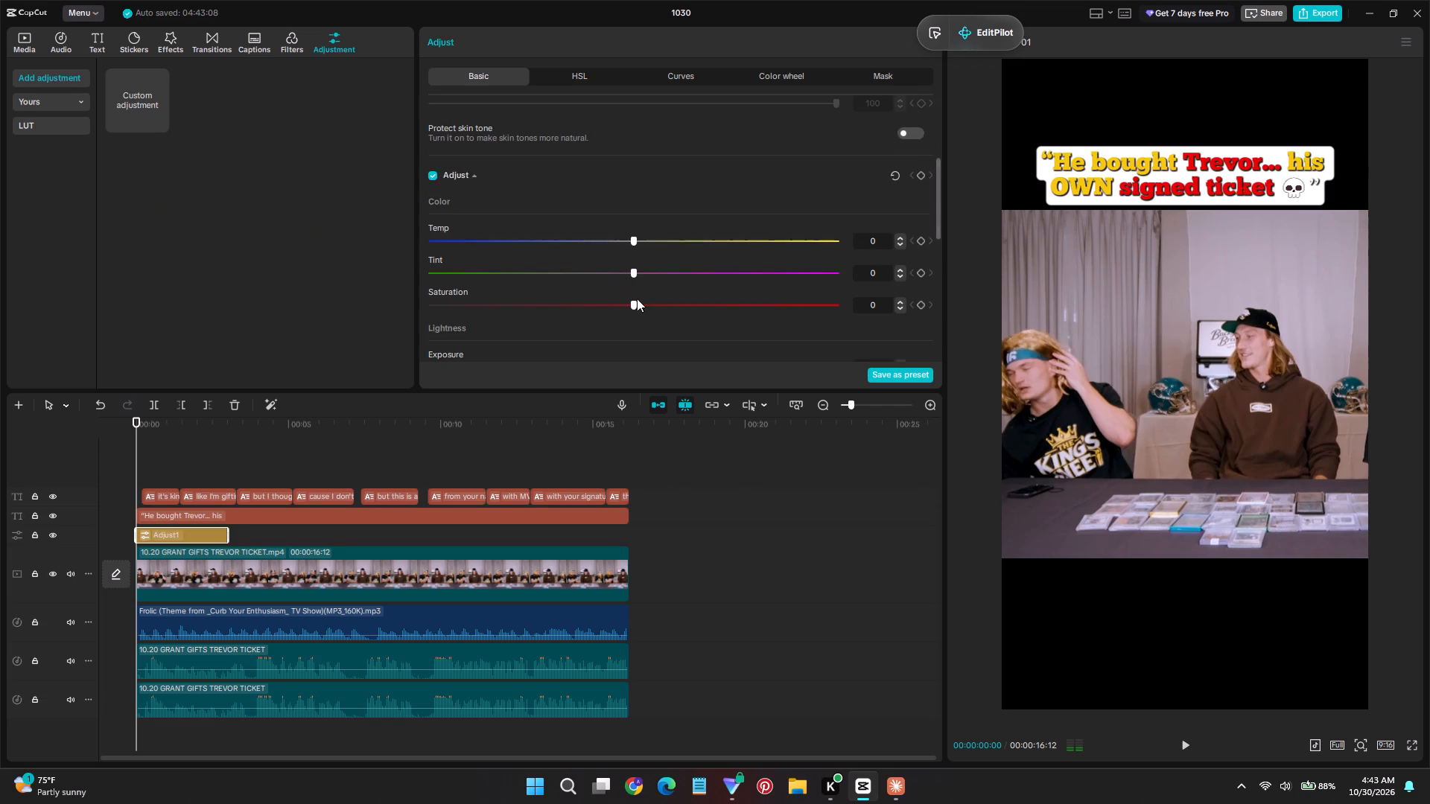
pyautogui.click(654, 305)
pyautogui.moveTo(655, 305); pyautogui.dragTo(661, 309)
pyautogui.moveTo(661, 309); pyautogui.dragTo(668, 313)
pyautogui.press('space')
pyautogui.press('space')
# Set the adjustment layer's contrast to 4 and brilliance to 3.
pyautogui.scroll(-3, 663, 316)
pyautogui.scroll(1, 661, 316)
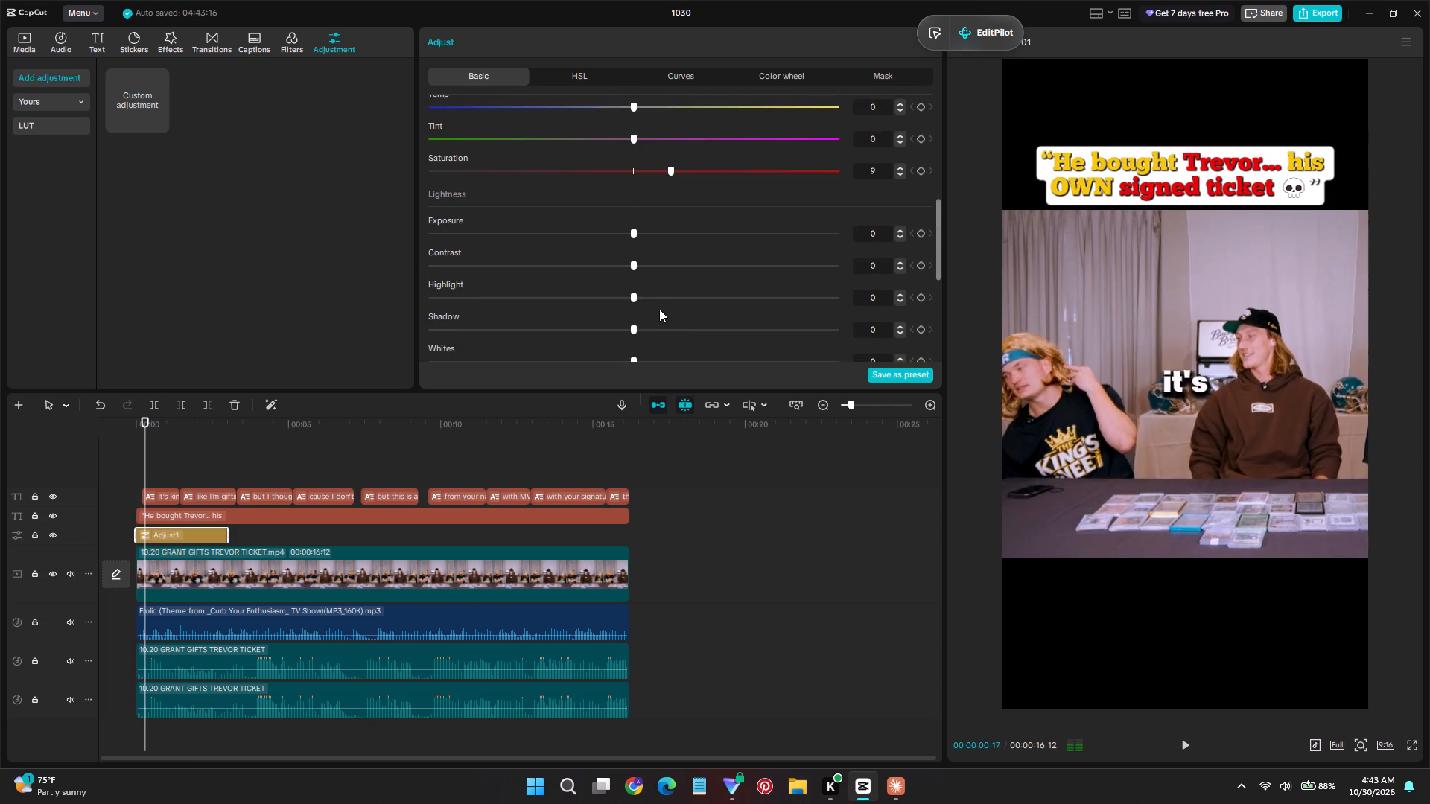
pyautogui.moveTo(639, 264); pyautogui.dragTo(648, 267)
pyautogui.scroll(-2, 646, 267)
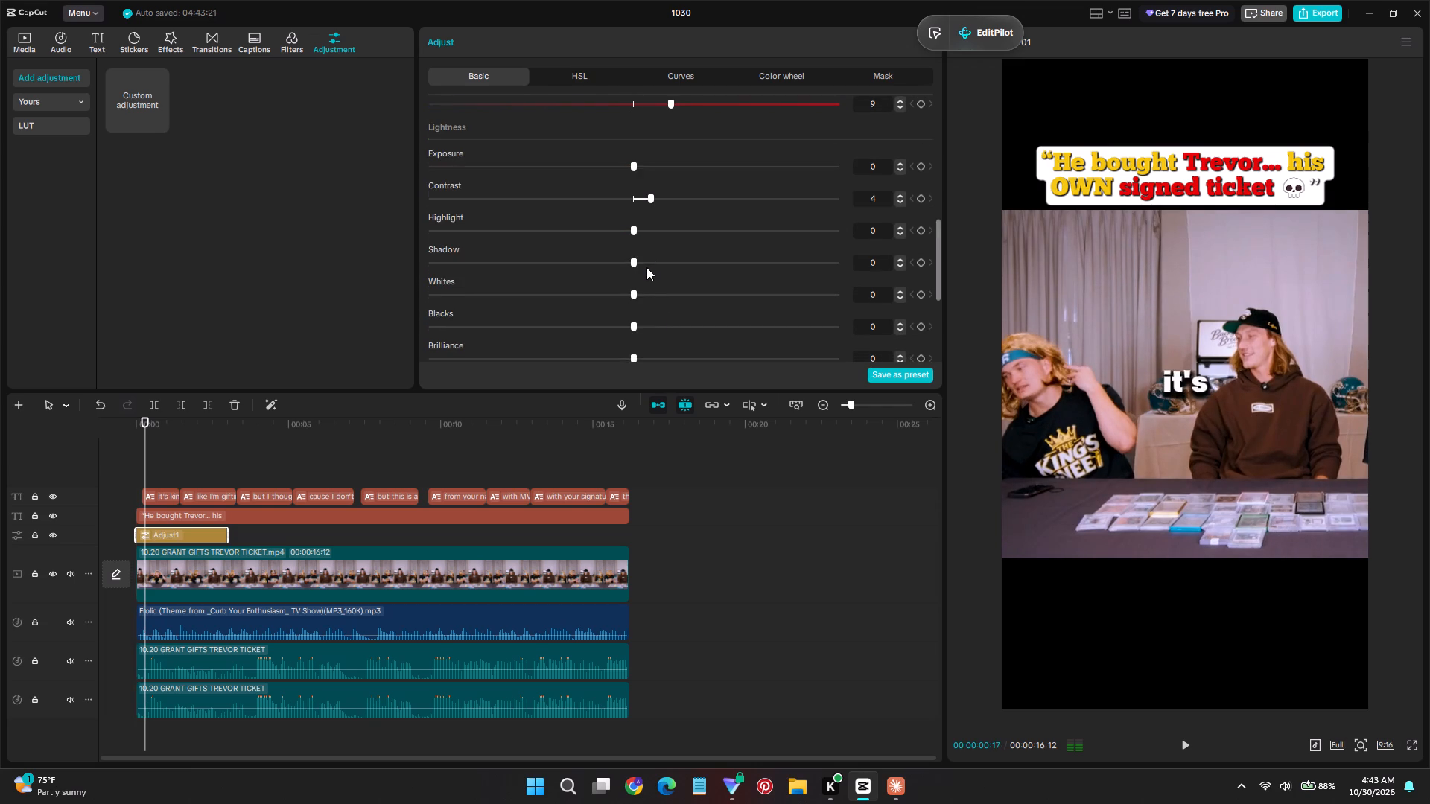
pyautogui.click(638, 259)
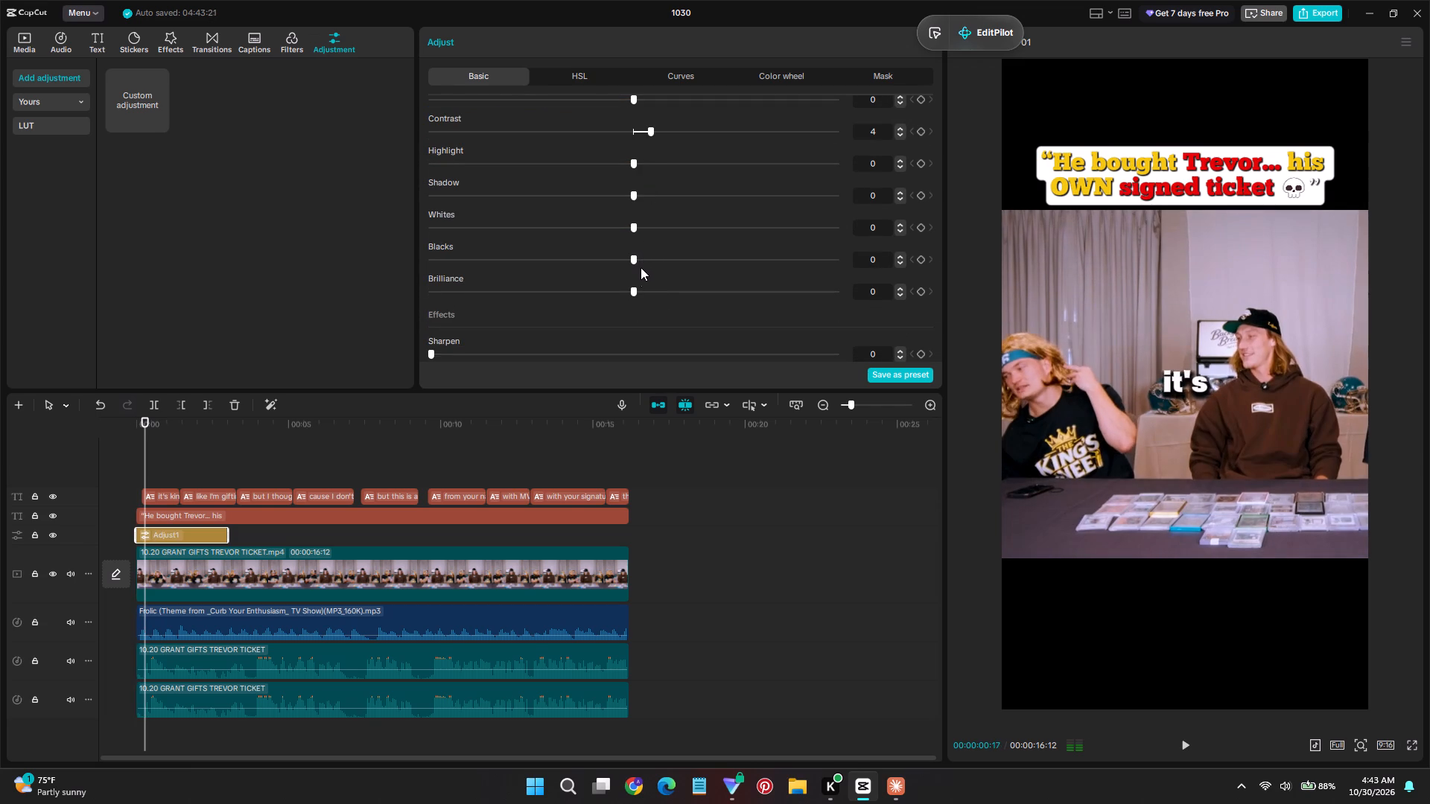
pyautogui.moveTo(632, 288); pyautogui.dragTo(643, 300)
# Raise the adjustment layer's sharpening to about 20 and increase its clarity slightly.
pyautogui.scroll(-2, 642, 299)
pyautogui.moveTo(470, 225); pyautogui.dragTo(514, 231)
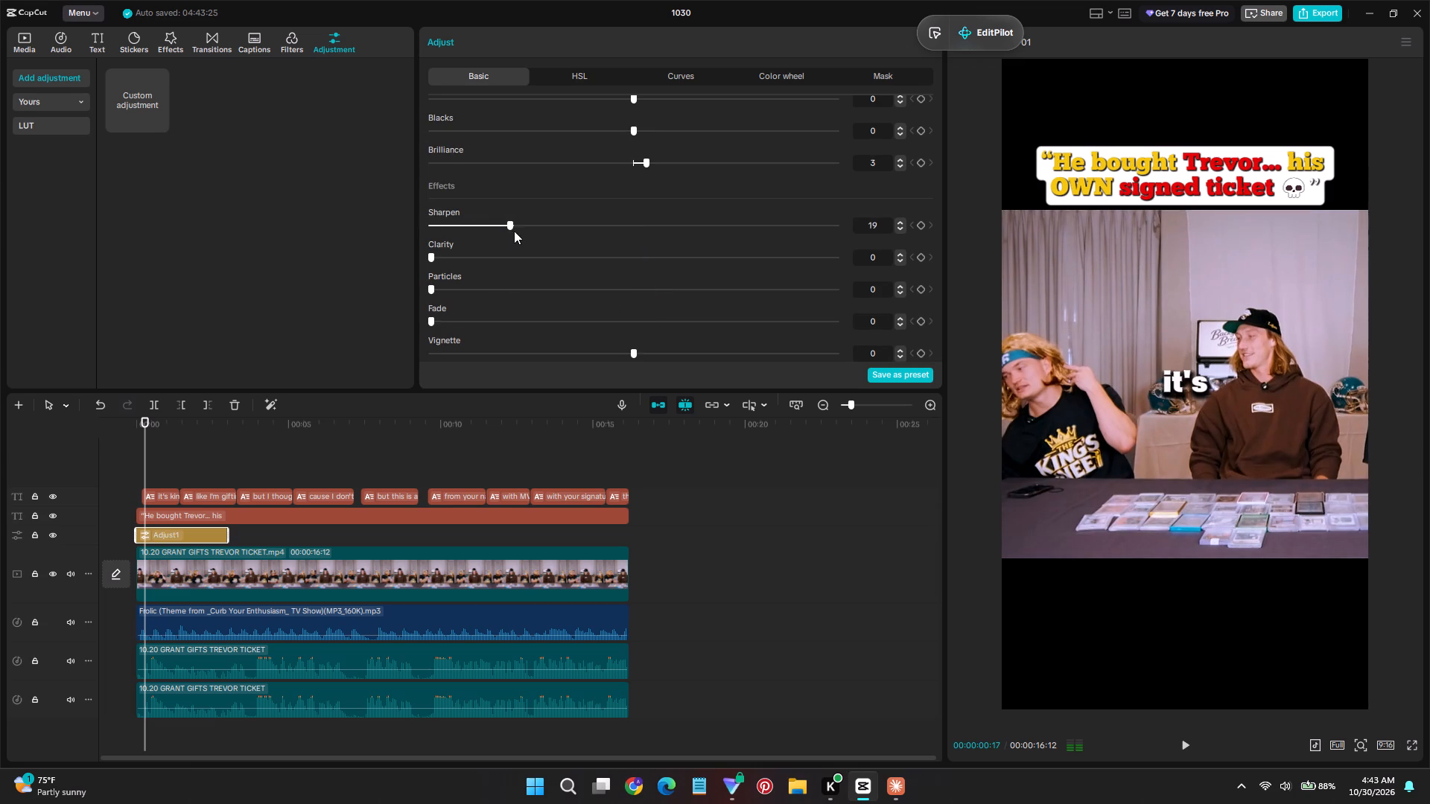
pyautogui.moveTo(514, 231); pyautogui.dragTo(520, 232)
pyautogui.moveTo(444, 256); pyautogui.dragTo(499, 263)
pyautogui.scroll(-5, 507, 263)
pyautogui.scroll(-4, 671, 323)
# Turn on Enhance quality at the UHD level for the main video clip.
pyautogui.click(482, 571)
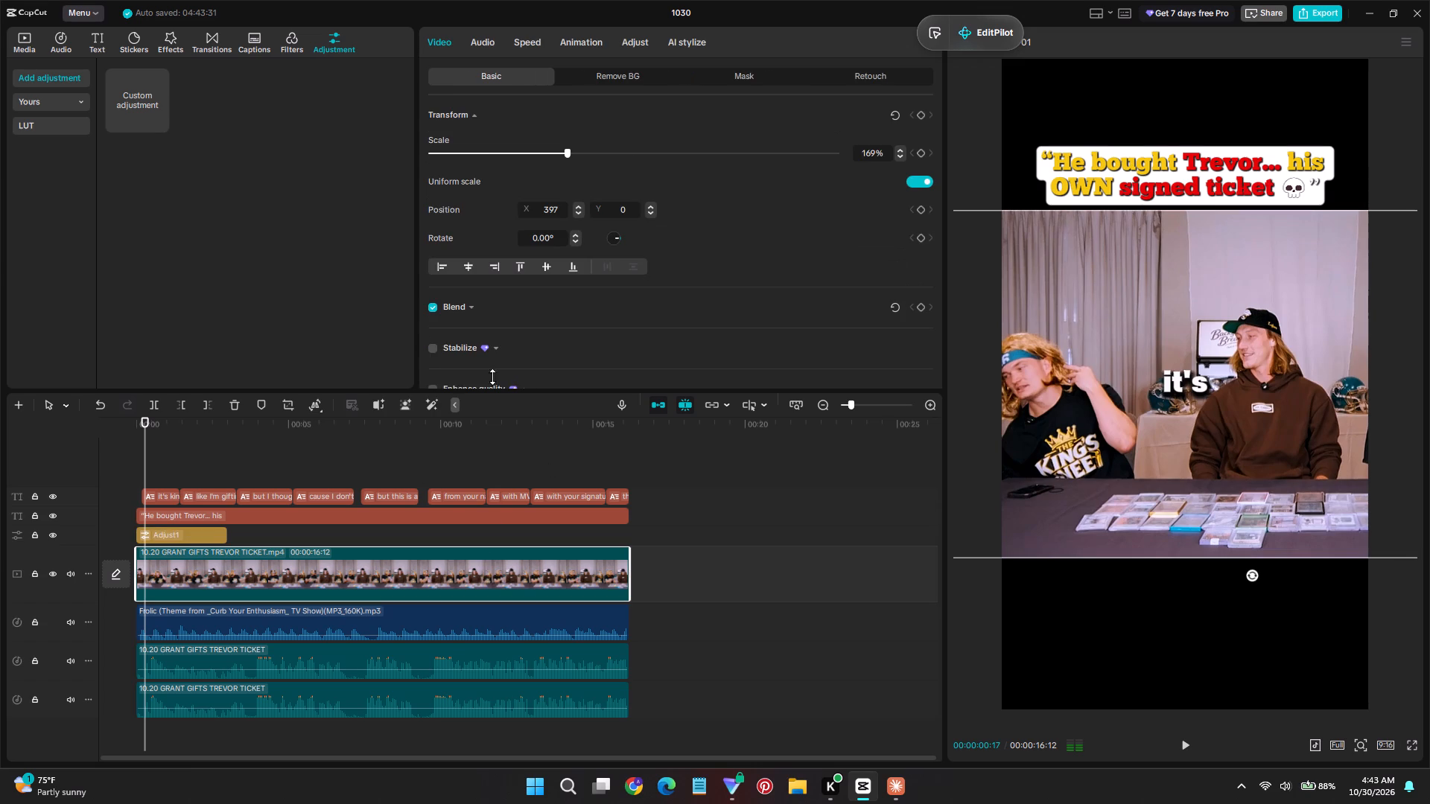
pyautogui.scroll(7, 498, 358)
pyautogui.scroll(-1, 505, 339)
pyautogui.click(435, 326)
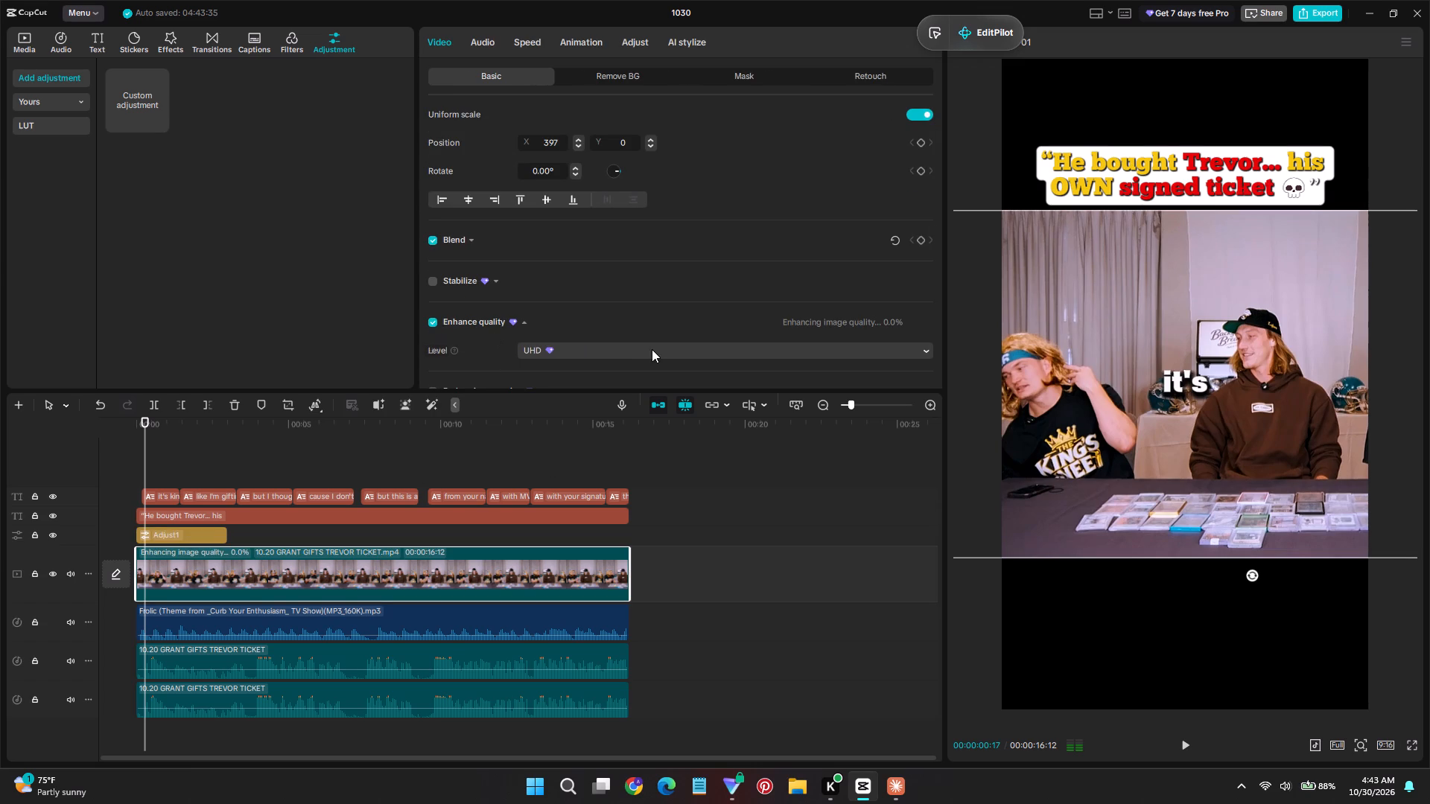
pyautogui.scroll(-1, 666, 332)
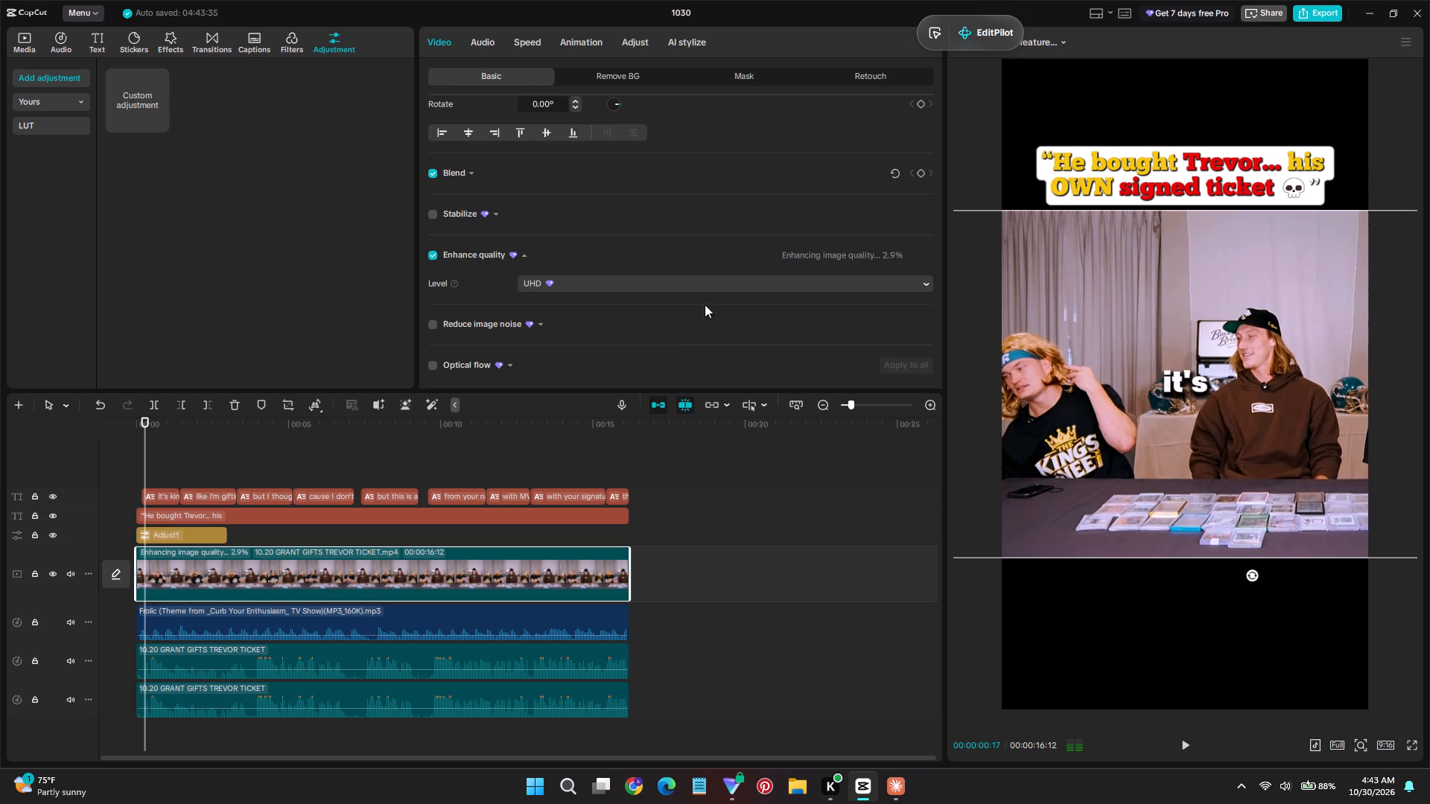
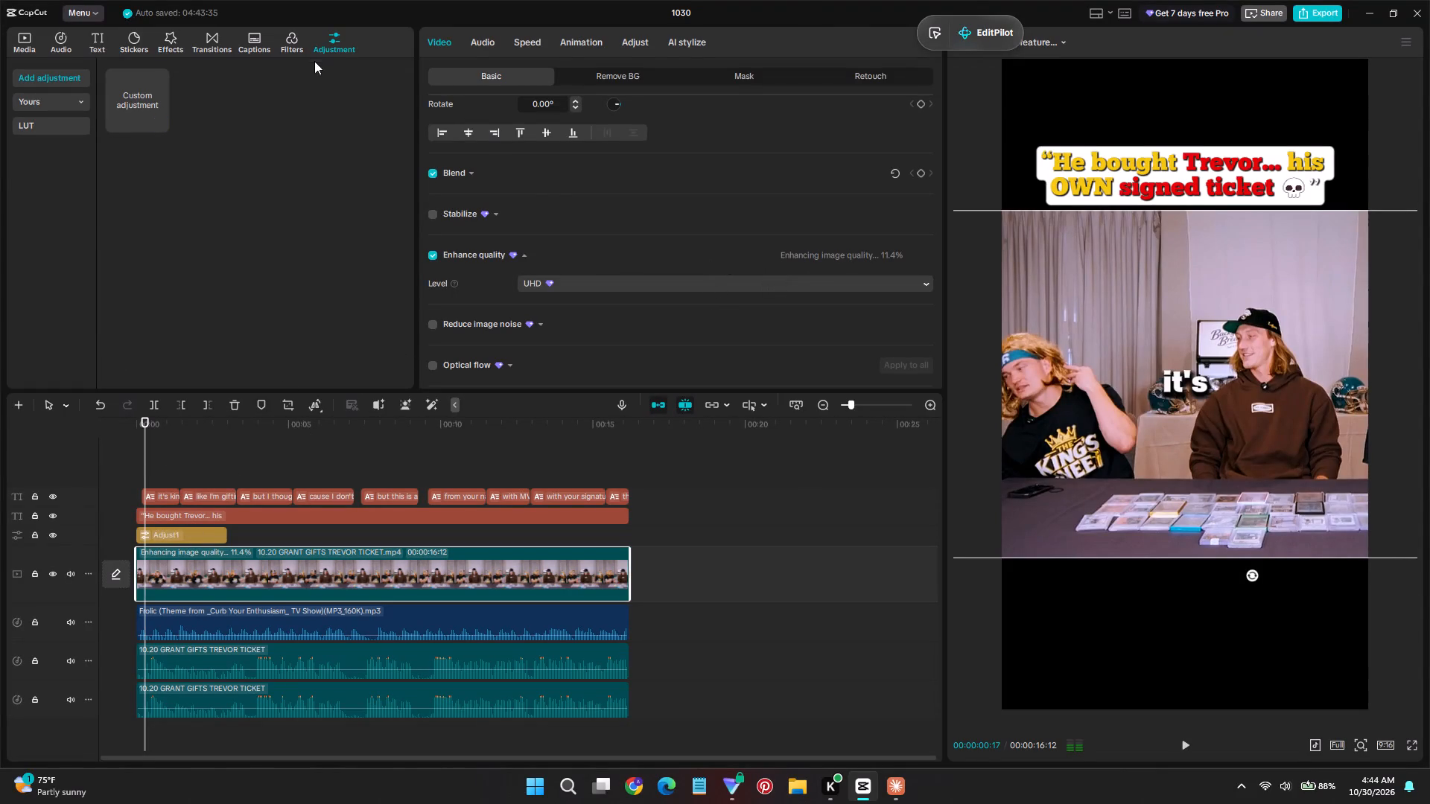
# Look through the filter library for a suitable look, previewing Clear II, checking the favourites and searching for 4k.
pyautogui.click(218, 42)
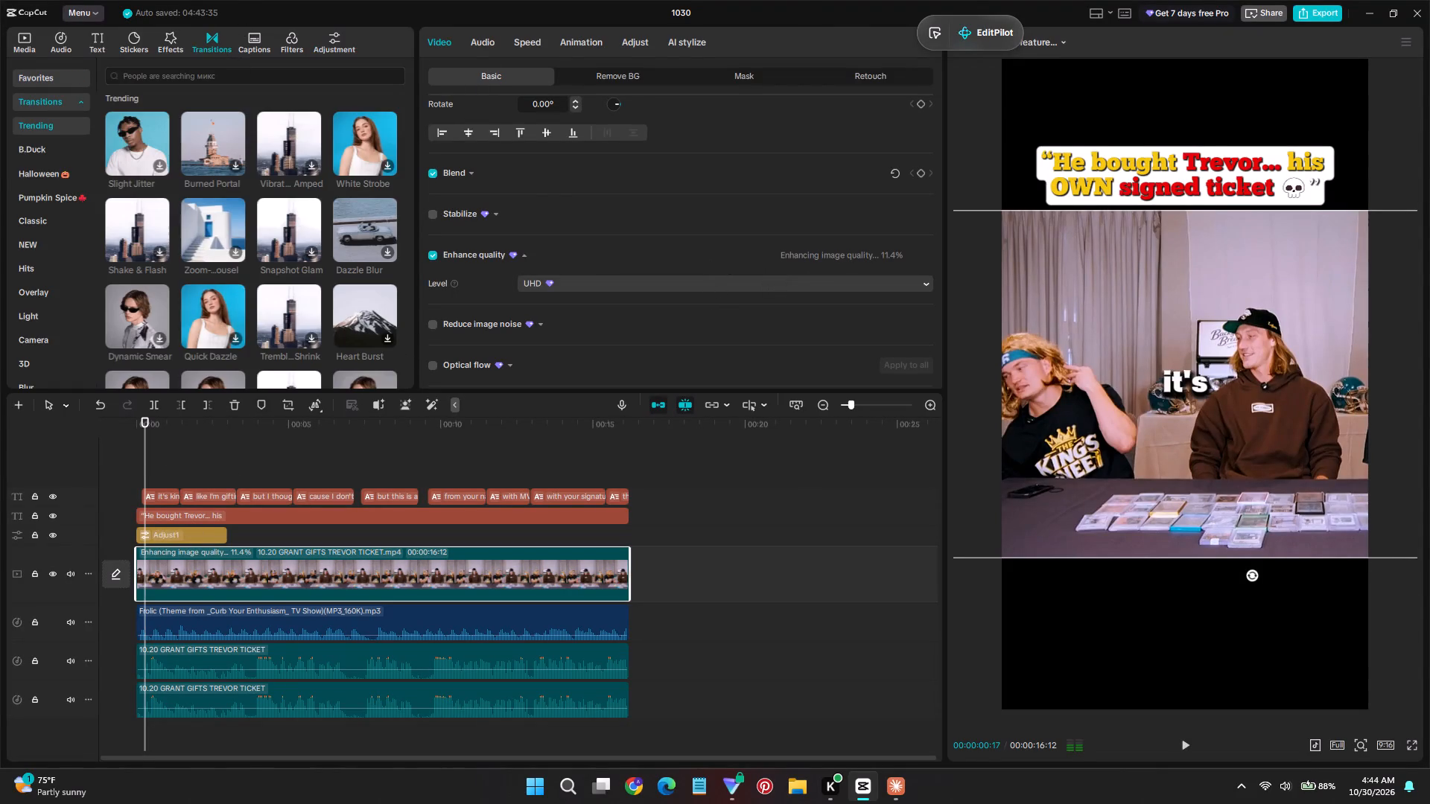
pyautogui.click(250, 41)
pyautogui.click(290, 44)
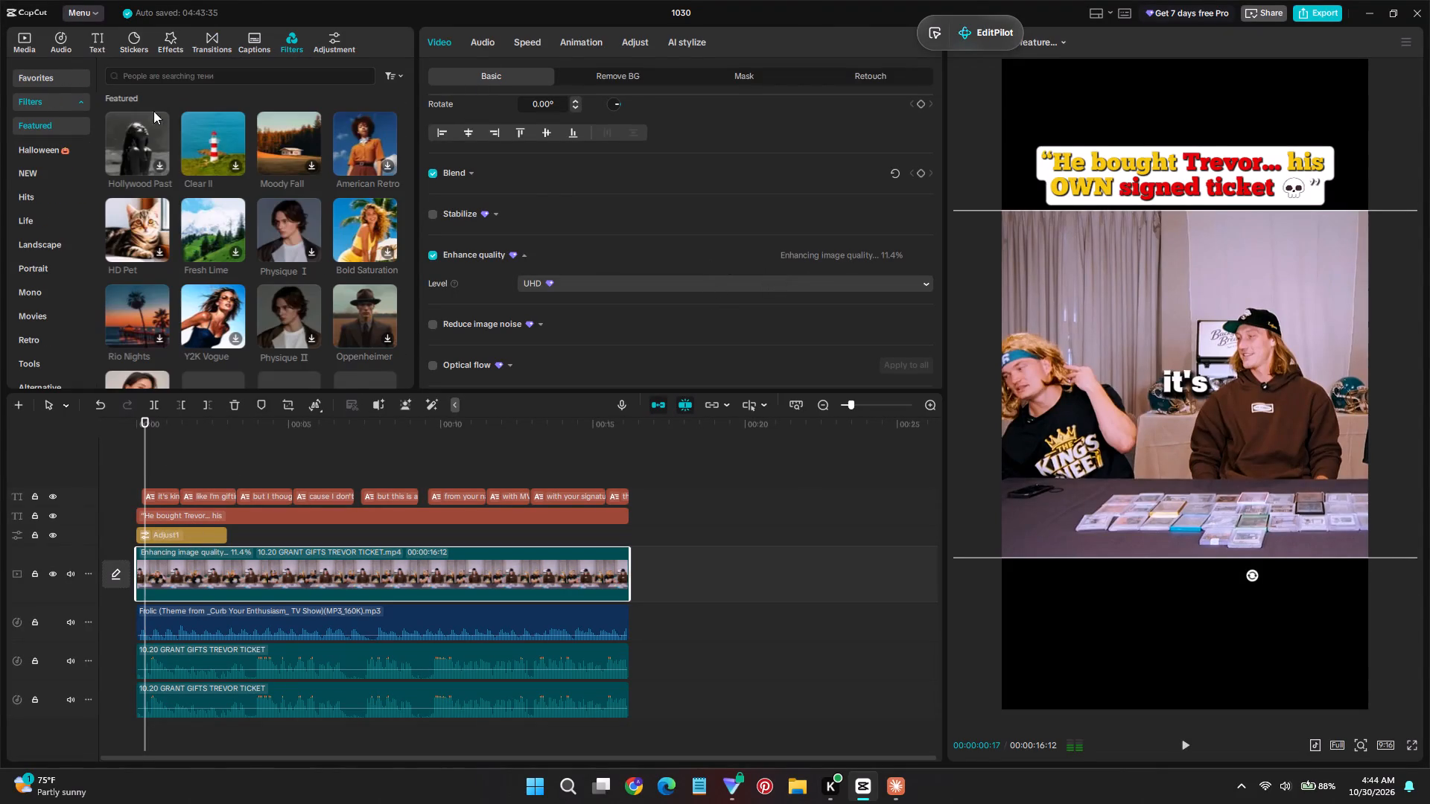
pyautogui.click(220, 139)
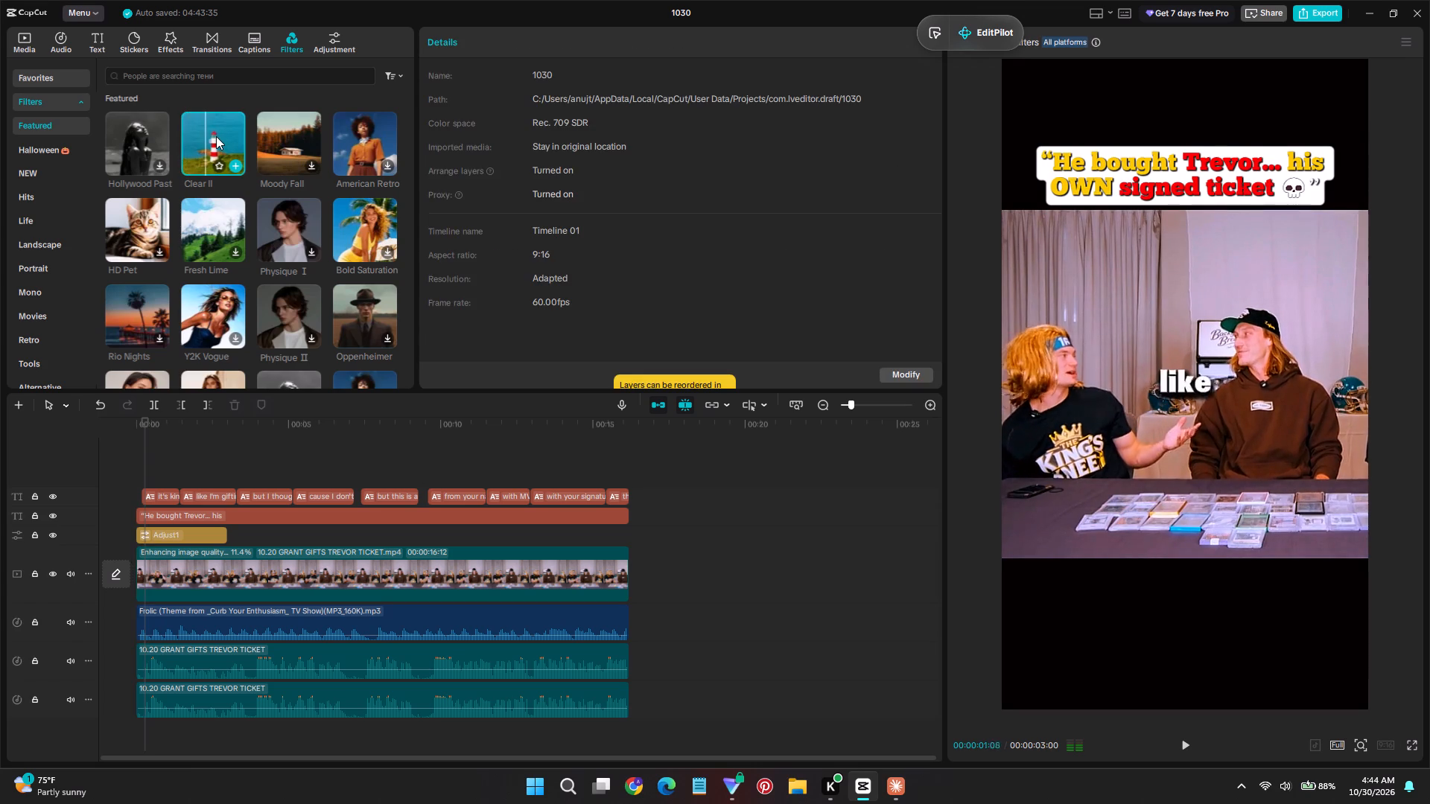
pyautogui.click(53, 78)
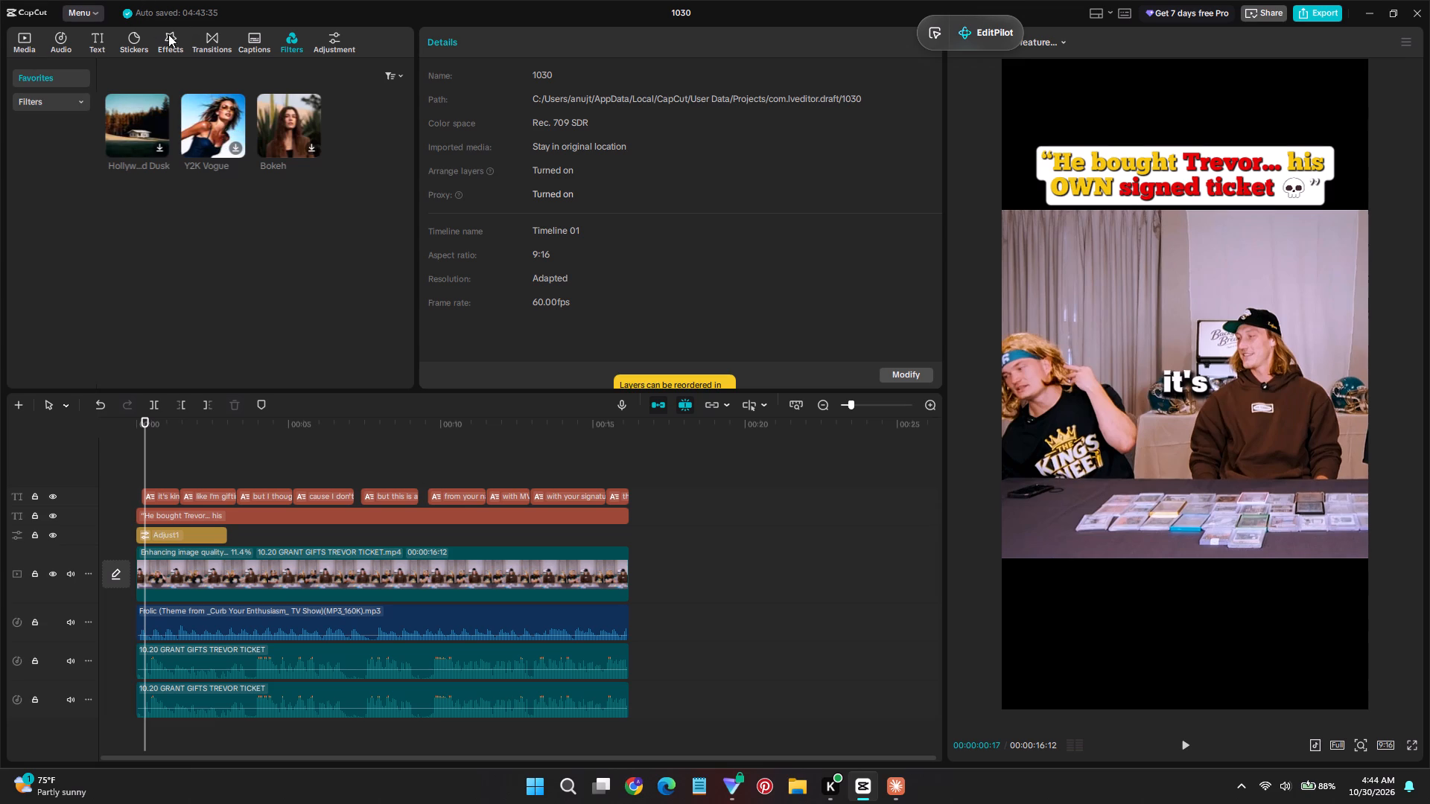
pyautogui.click(56, 103)
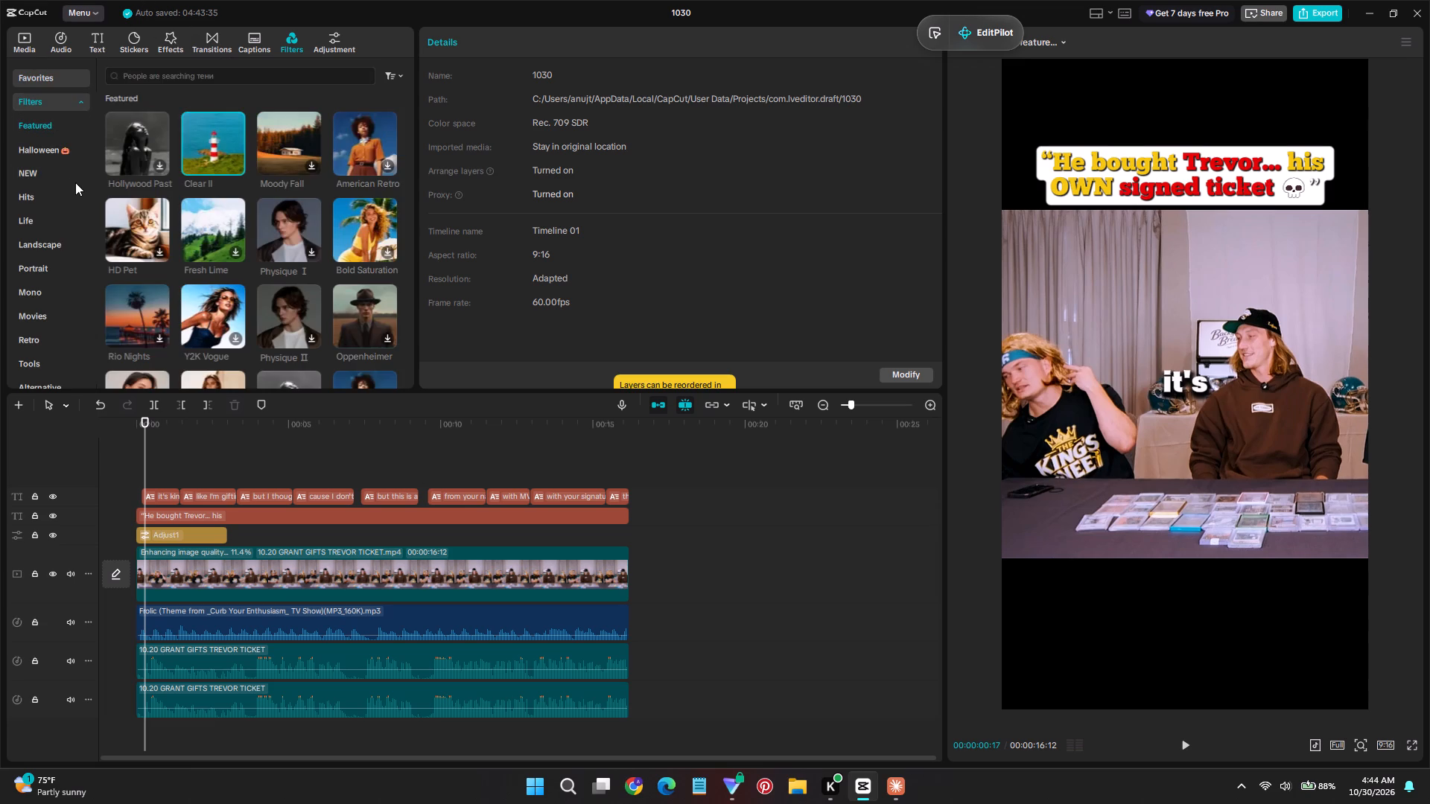
pyautogui.click(221, 83)
pyautogui.click(114, 125)
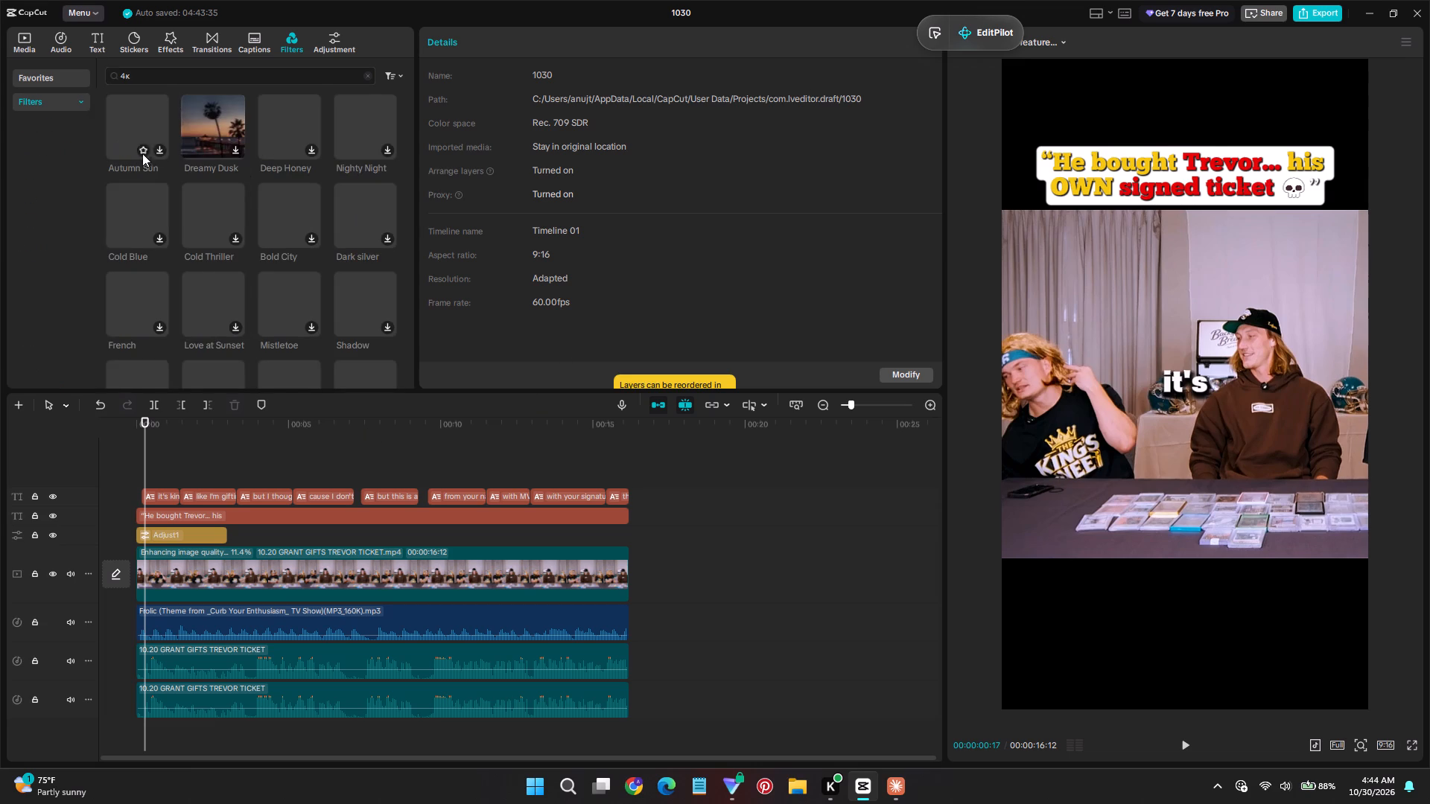
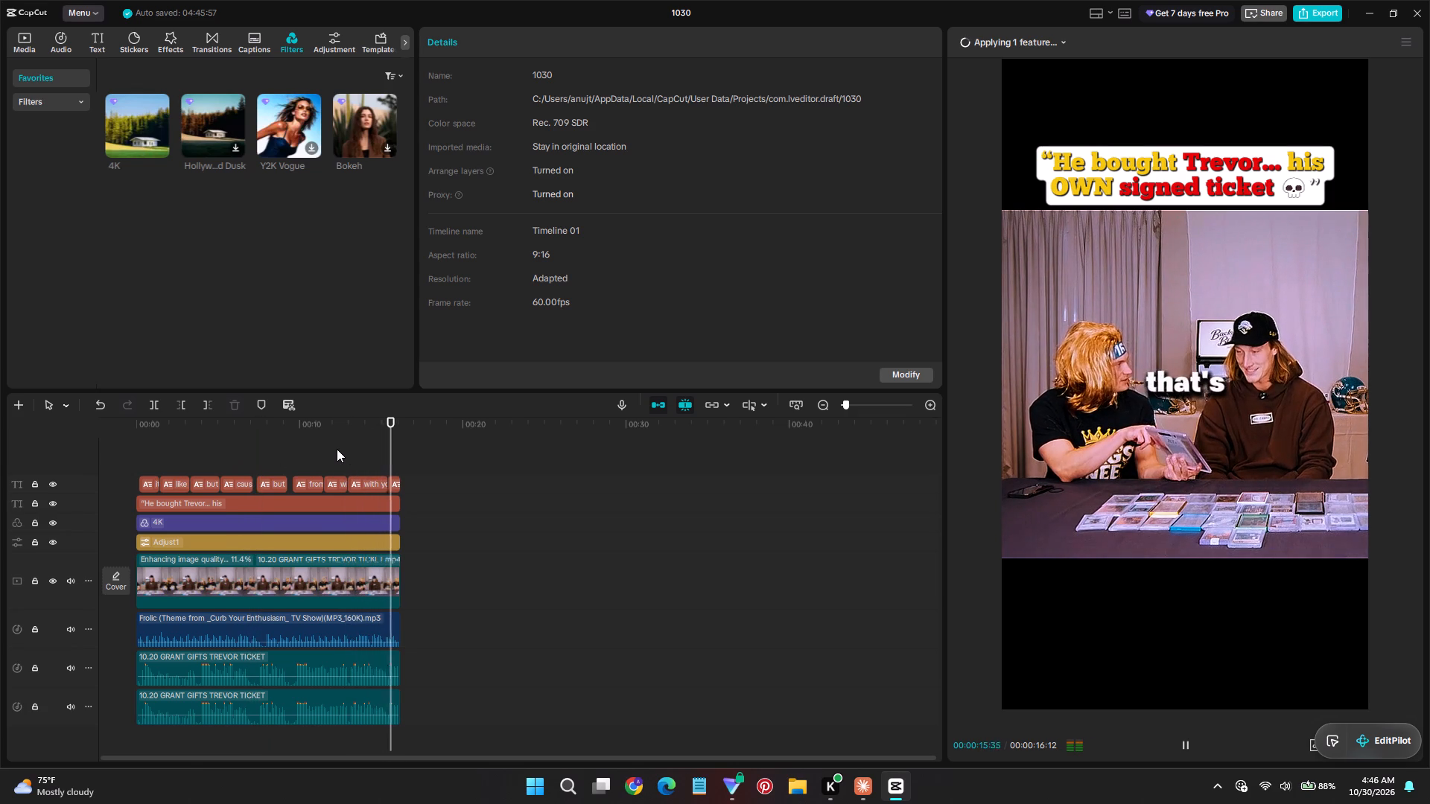
pyautogui.click(361, 454)
pyautogui.press('space')
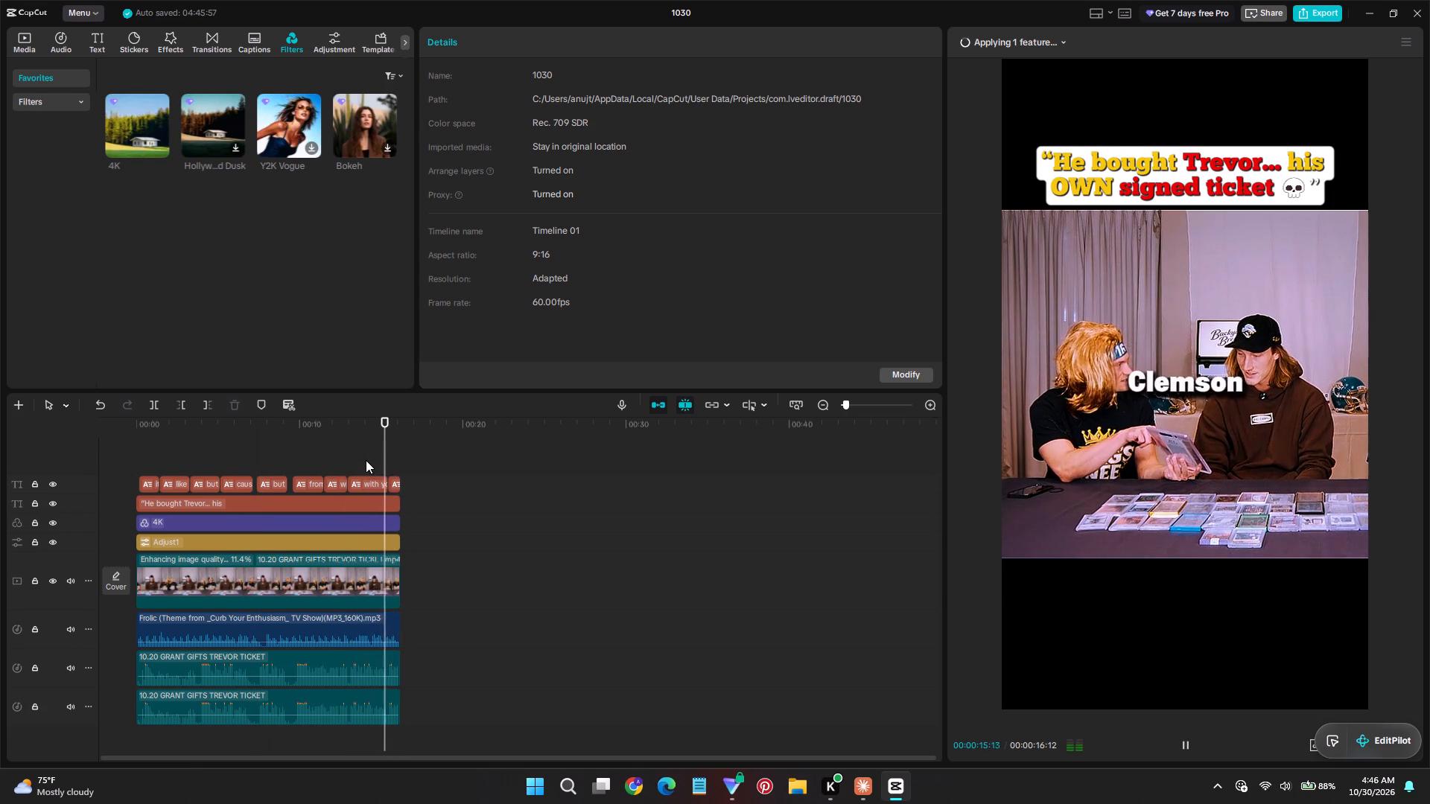
pyautogui.click(366, 460)
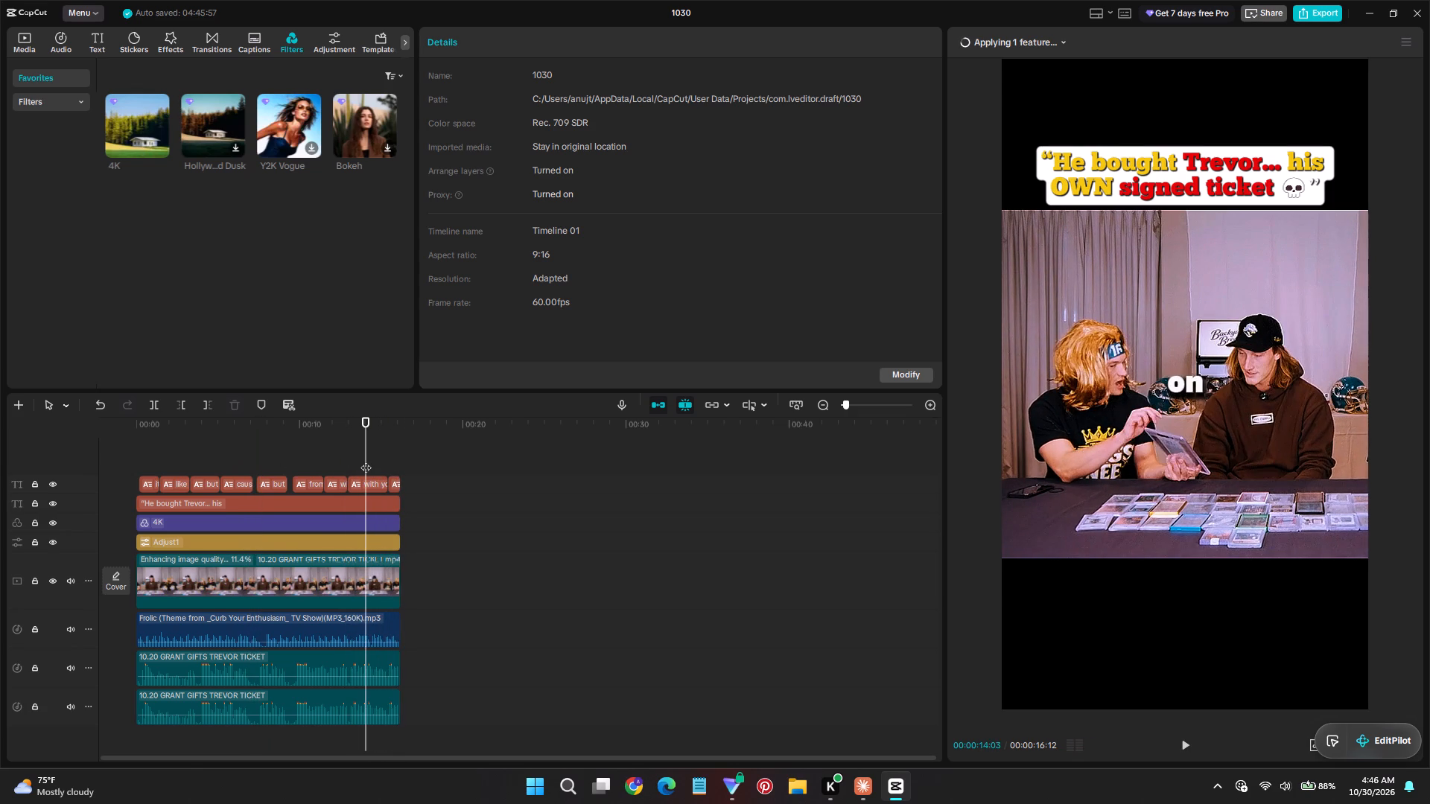
pyautogui.press('space')
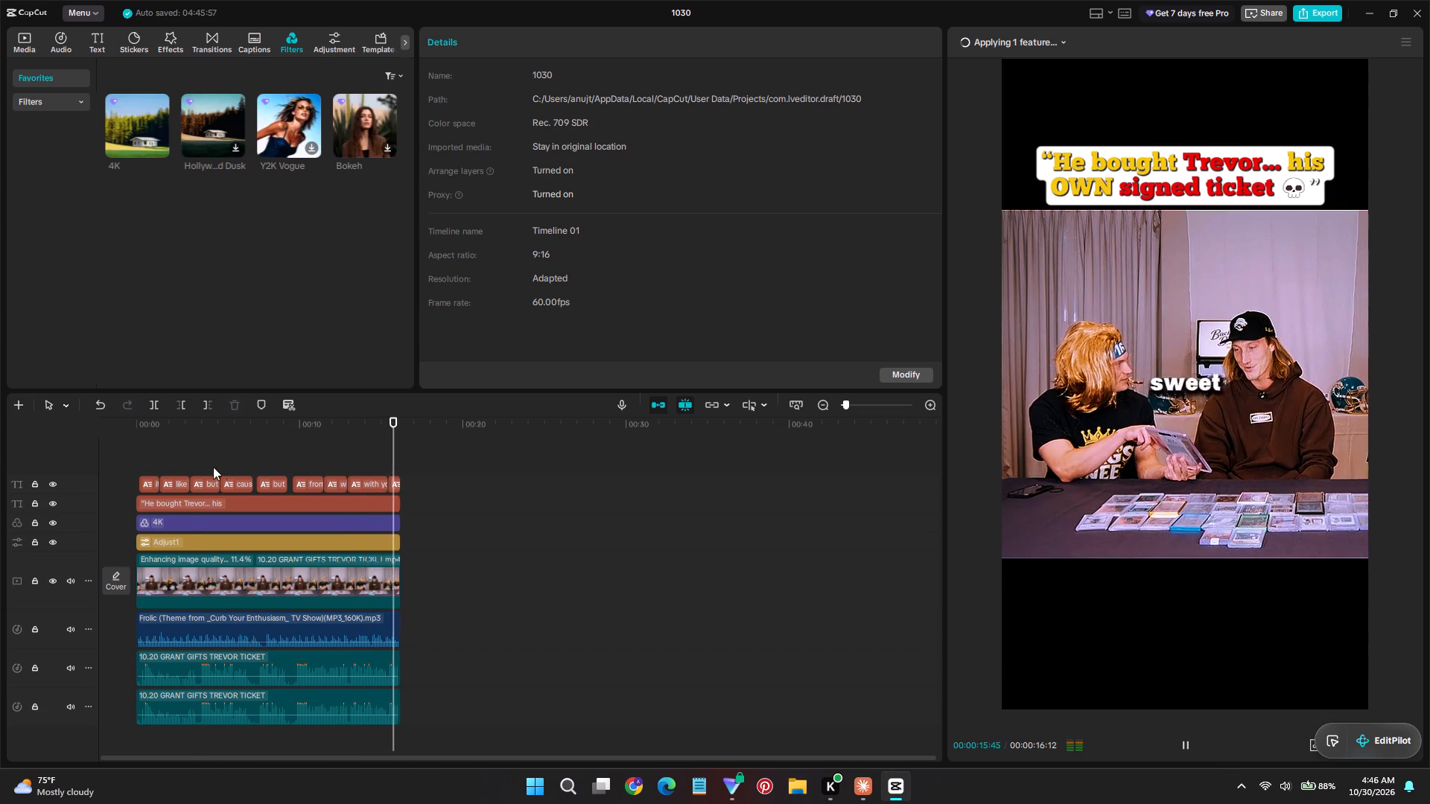
pyautogui.click(188, 459)
pyautogui.press('space')
pyautogui.press('space')
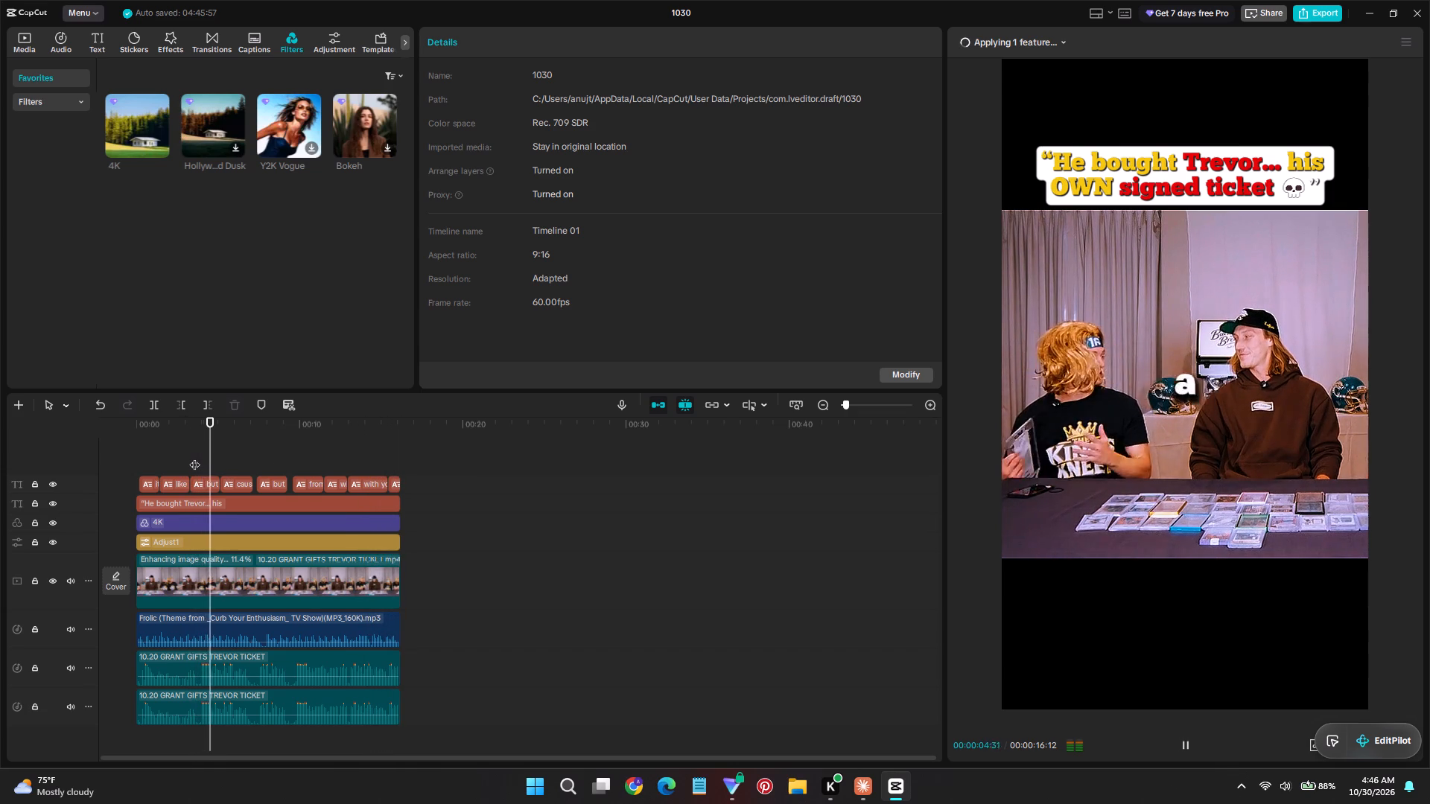
pyautogui.click(146, 441)
pyautogui.press('space')
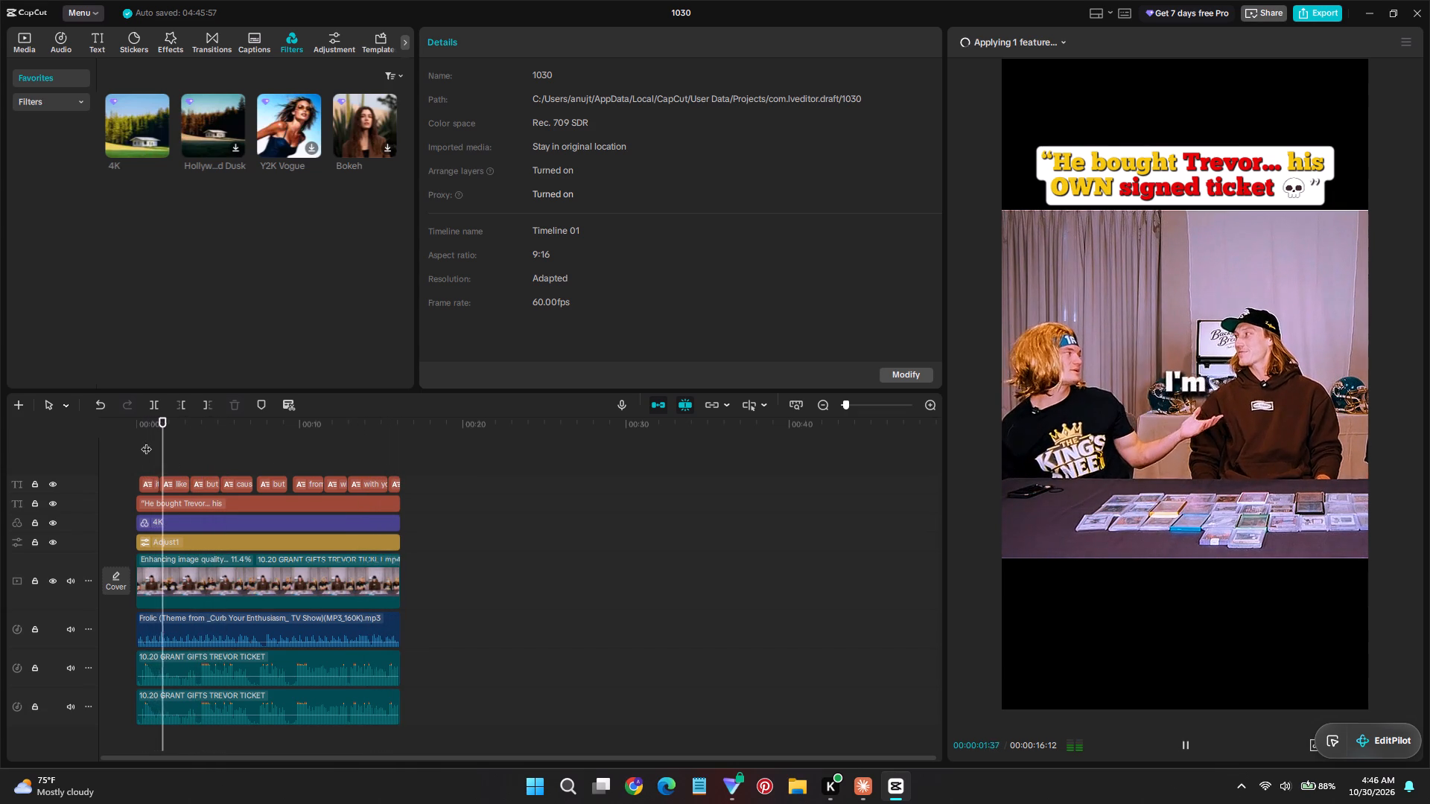
pyautogui.click(146, 441)
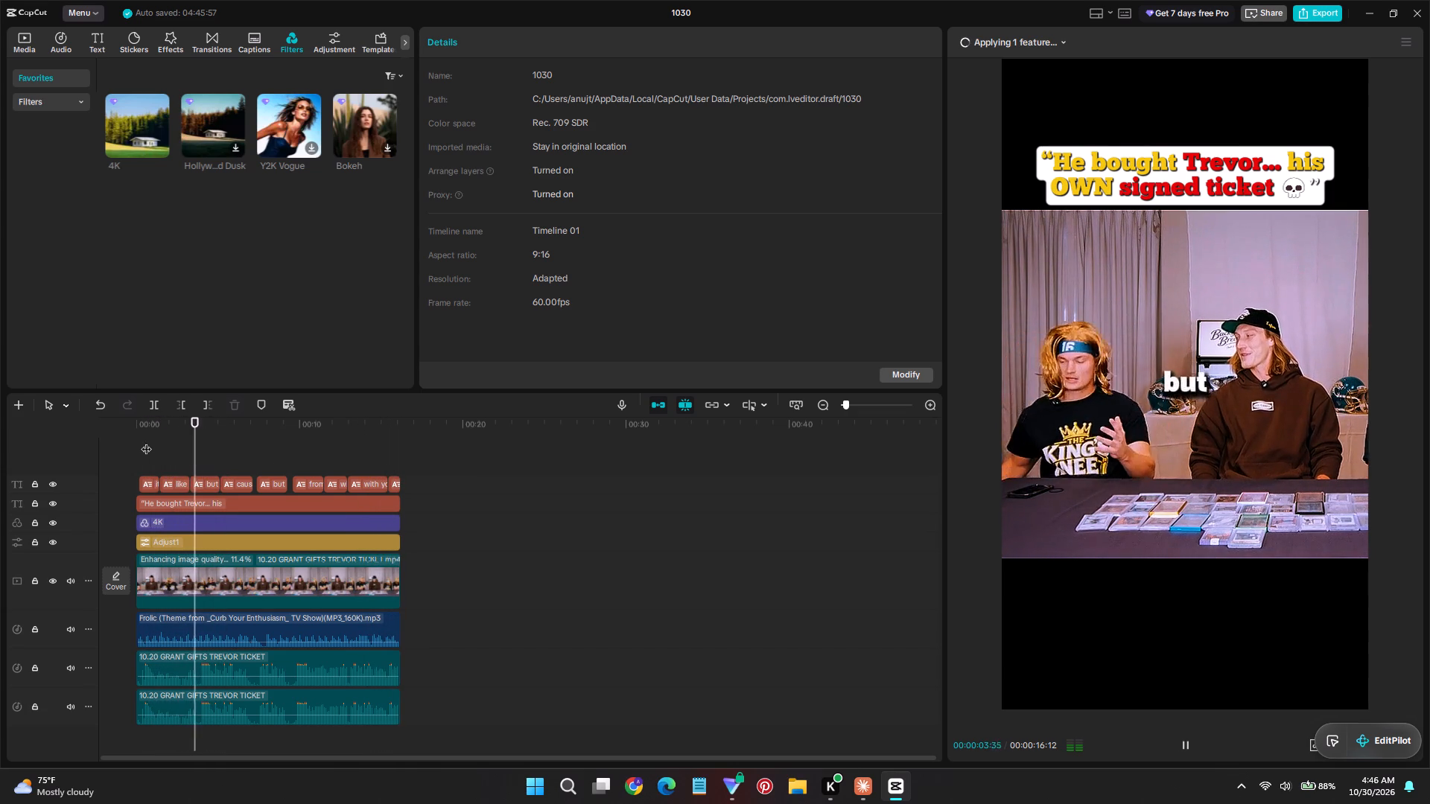
pyautogui.press('space')
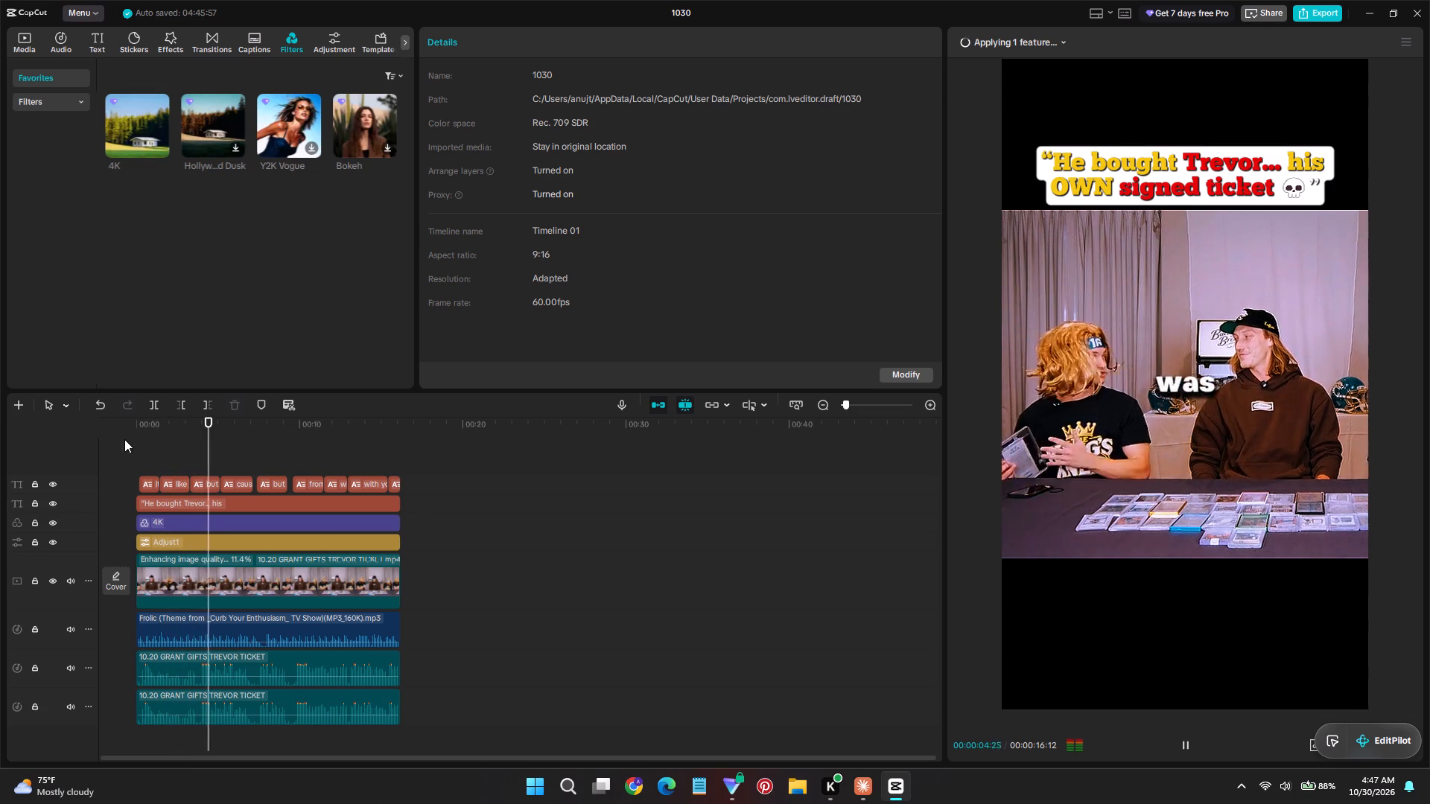
pyautogui.moveTo(167, 420); pyautogui.dragTo(115, 415)
pyautogui.press('space')
pyautogui.press('space')
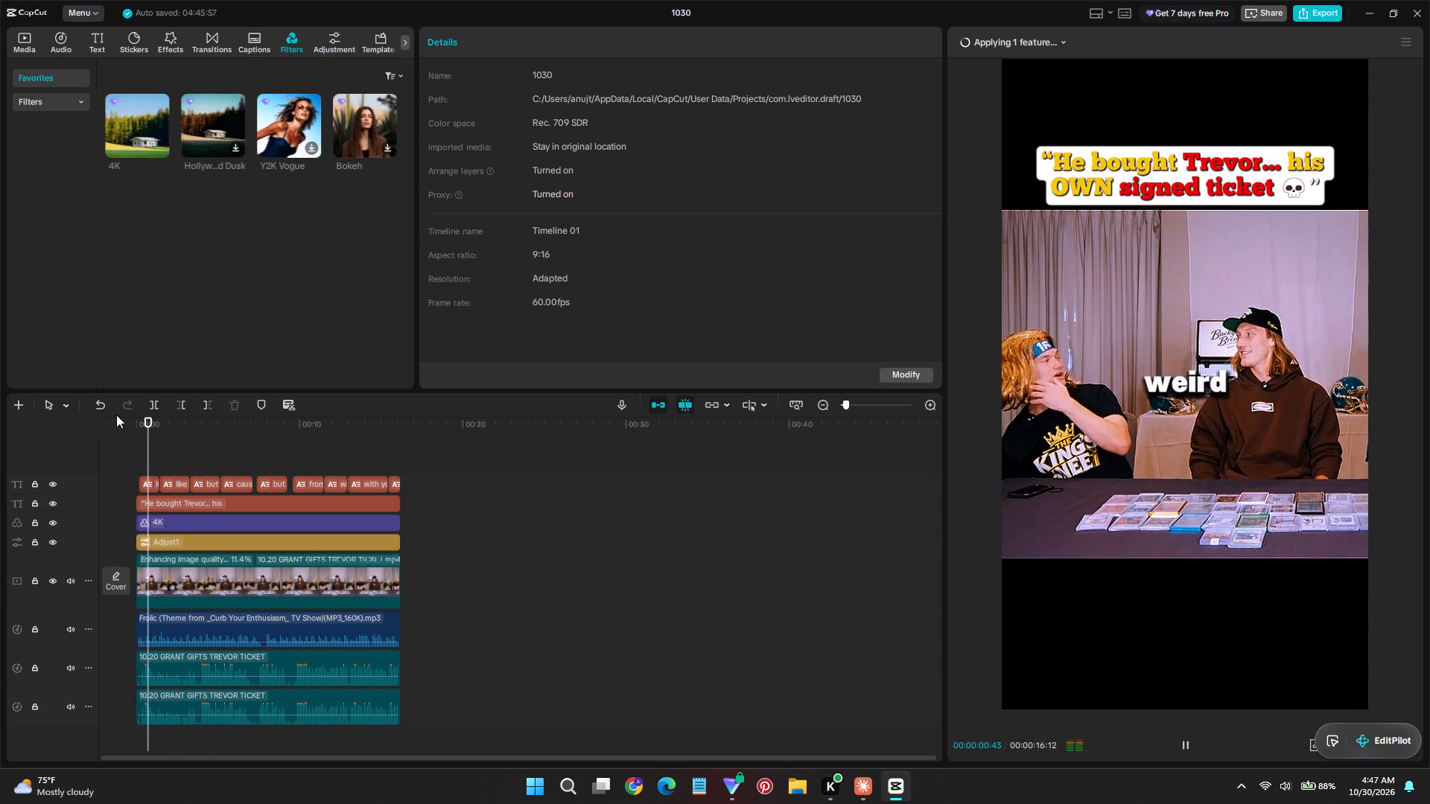
pyautogui.press('space')
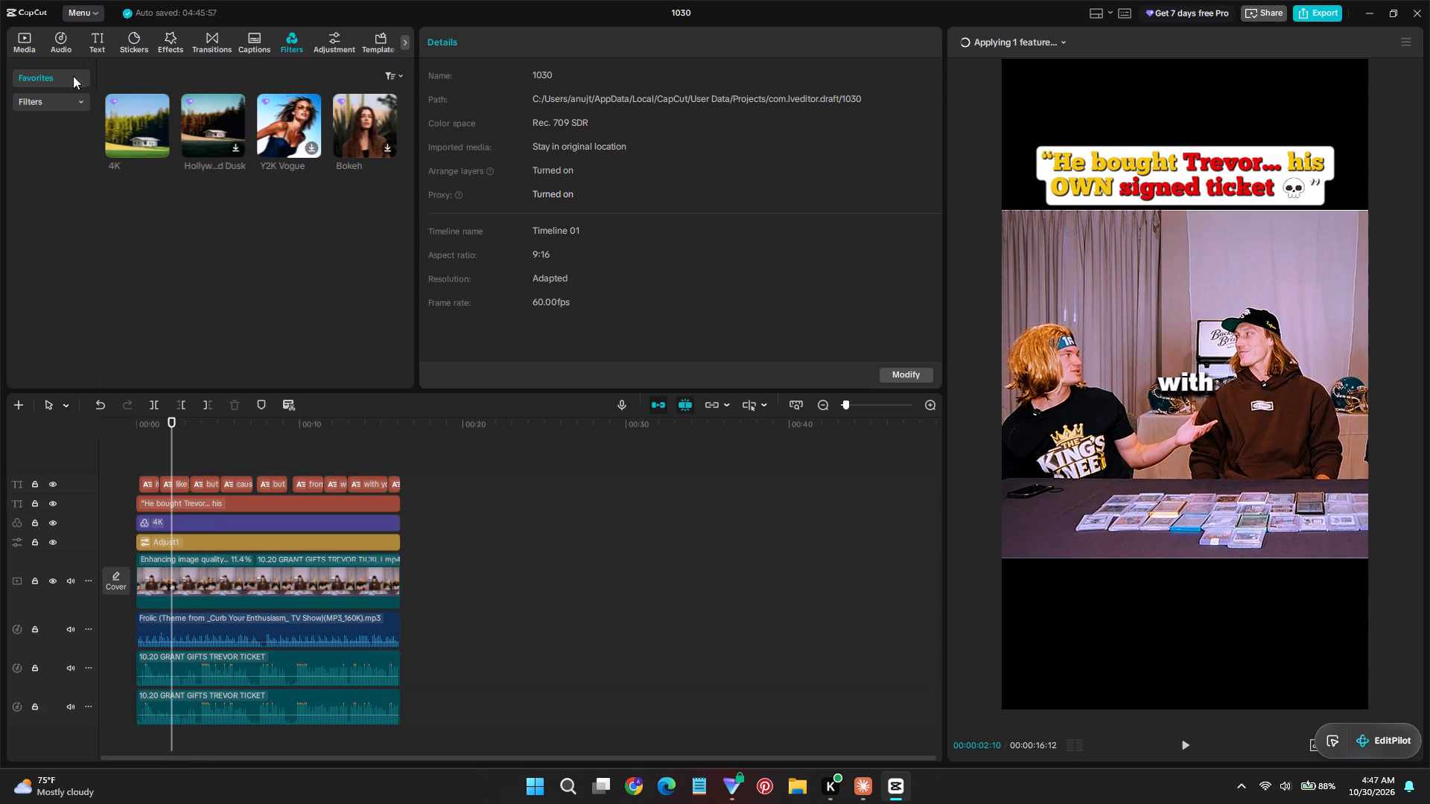
# Add the plain black clip from the stock library and place it as an overlay at 0:00, between the hook text and 4K filter tracks.
pyautogui.click(5, 39)
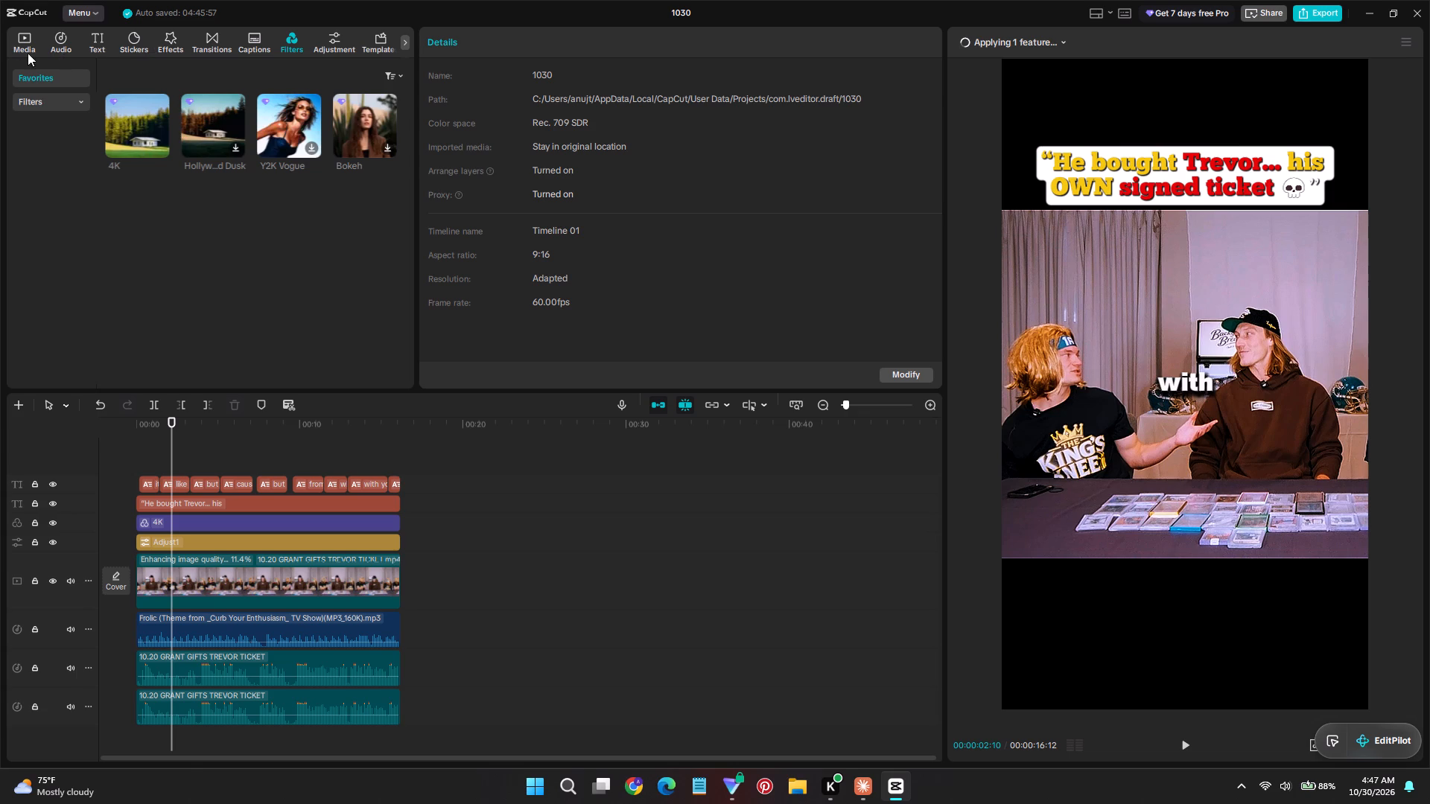
pyautogui.click(28, 53)
pyautogui.click(64, 193)
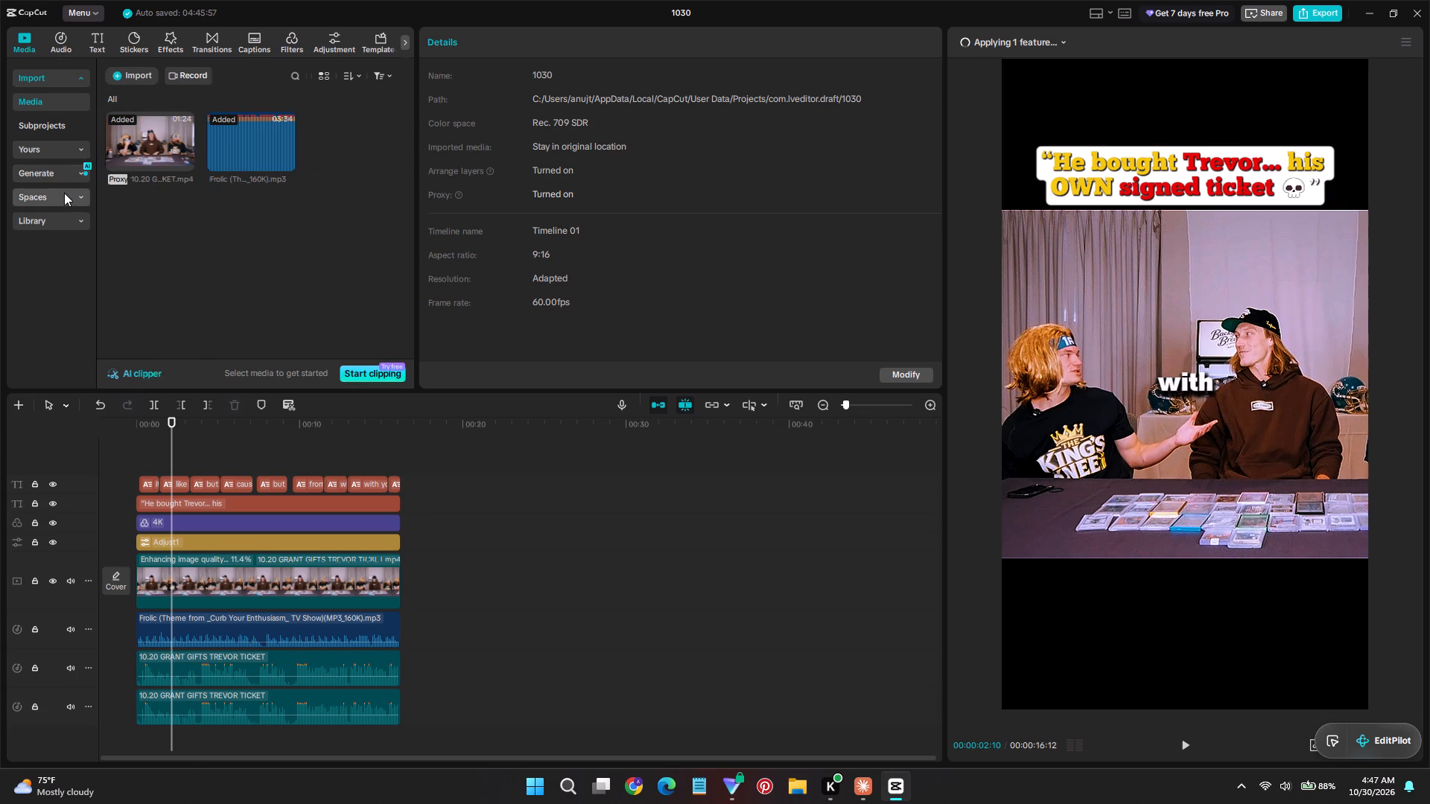
pyautogui.click(65, 205)
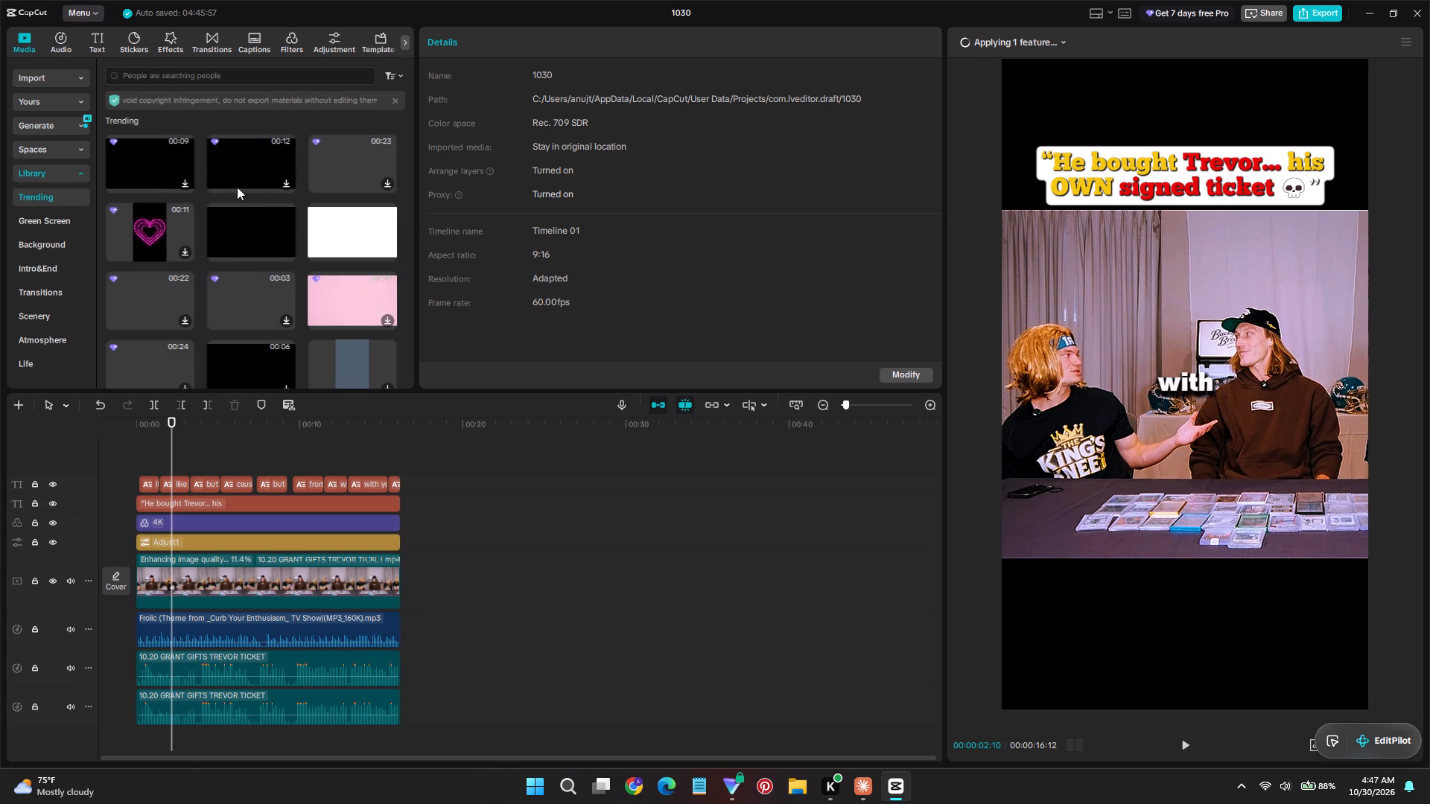
pyautogui.click(255, 245)
pyautogui.click(284, 247)
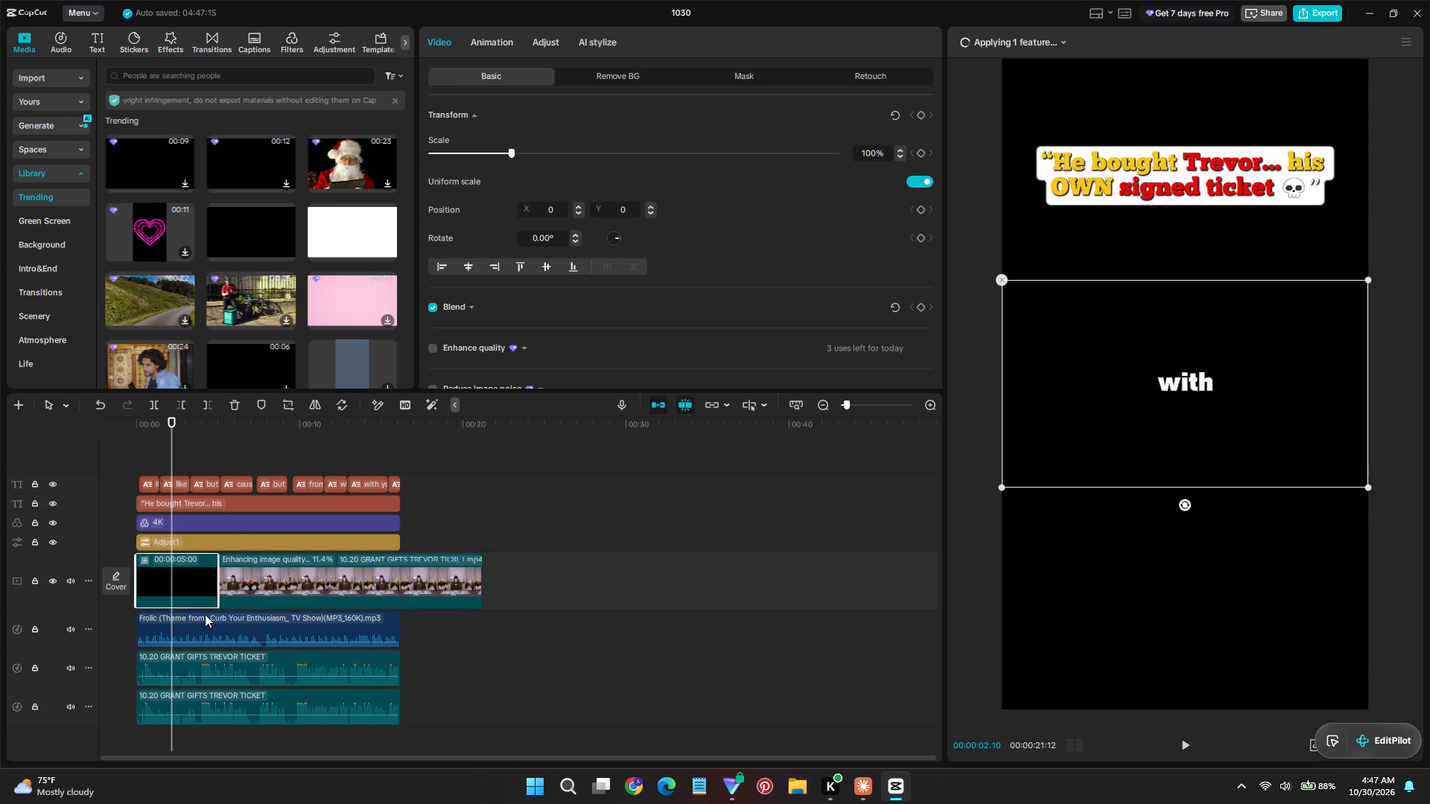
pyautogui.moveTo(183, 596); pyautogui.dragTo(170, 488)
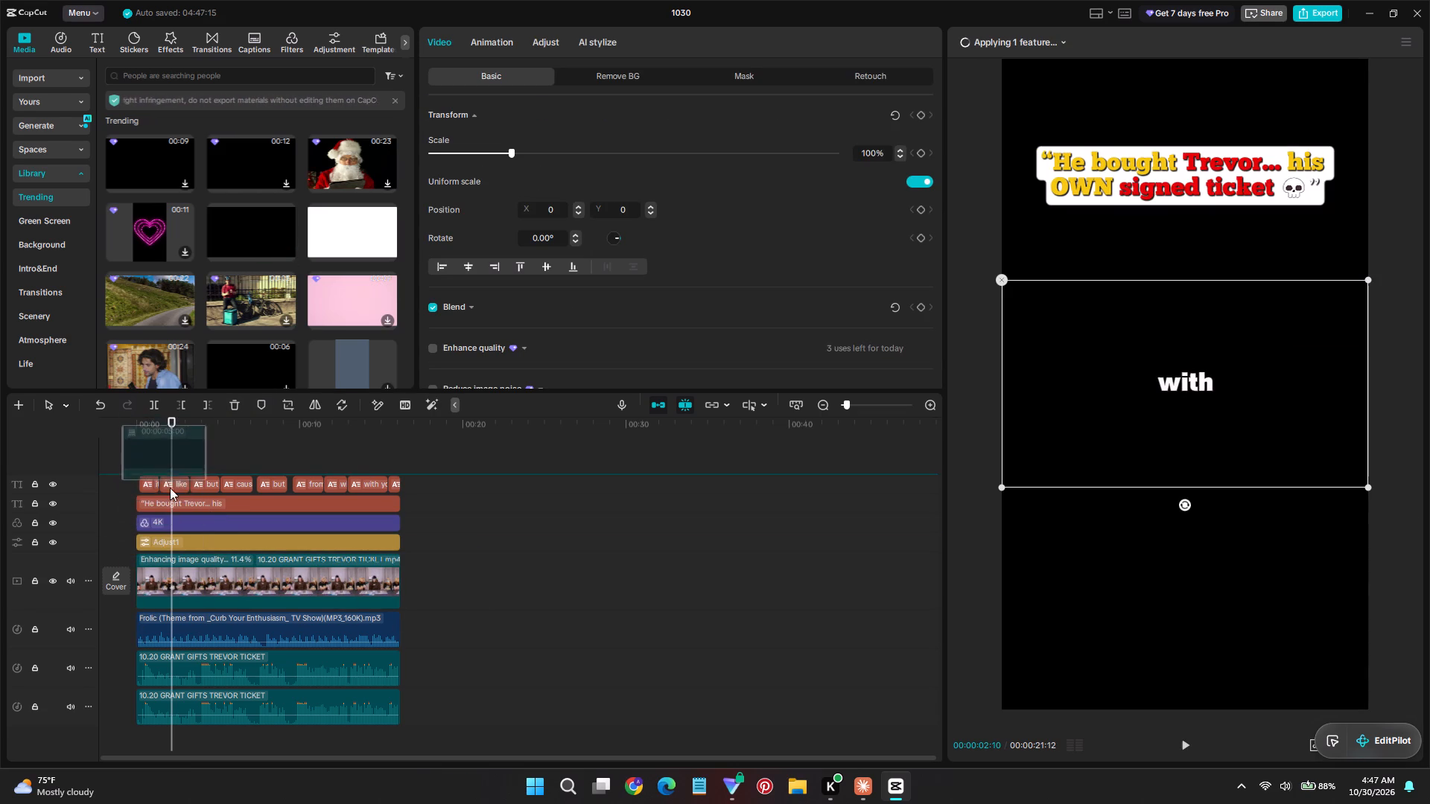
pyautogui.moveTo(170, 488); pyautogui.dragTo(164, 516)
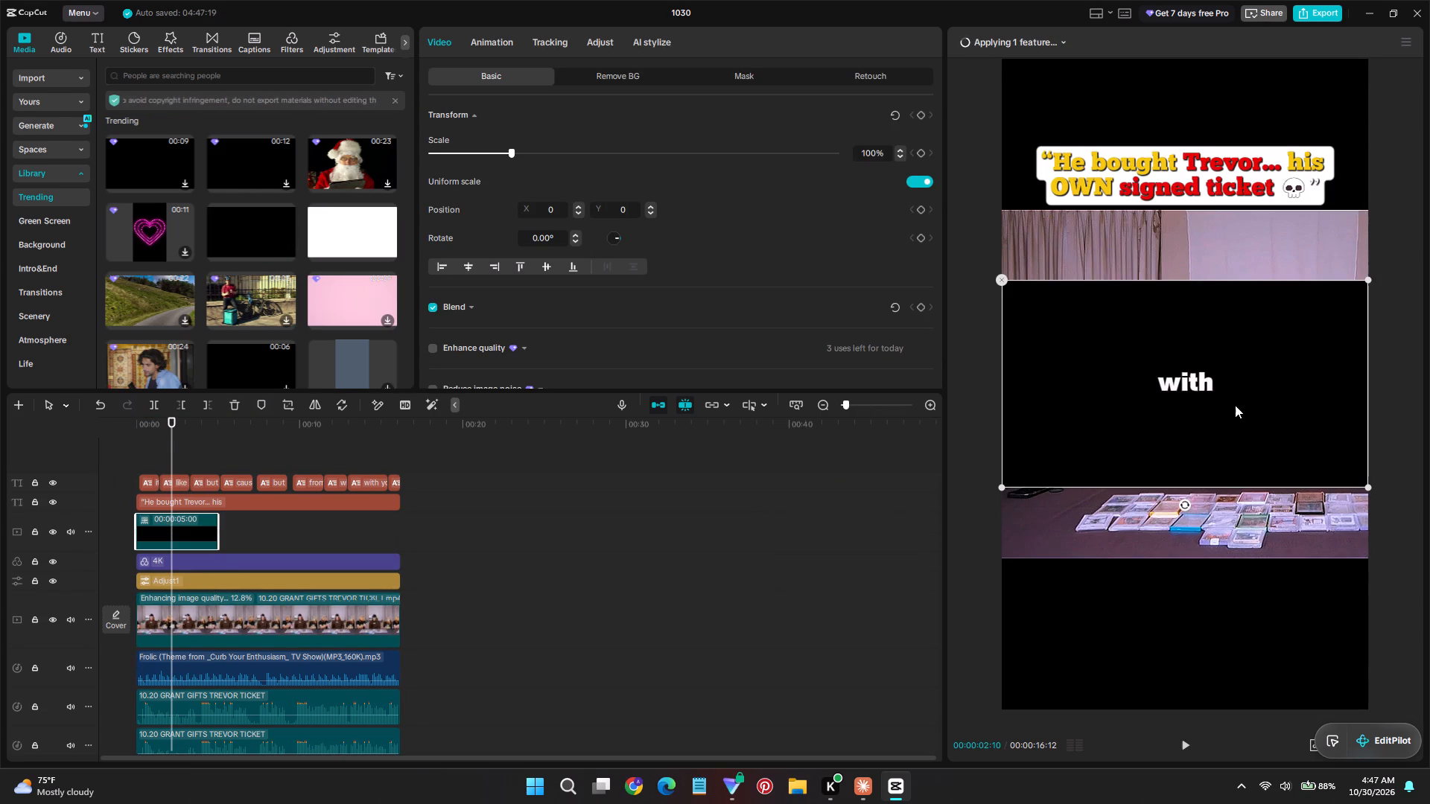
# Move the black overlay straight up to about Y 1628 so it masks the band above the video picture.
pyautogui.moveTo(1258, 425); pyautogui.dragTo(1256, 162)
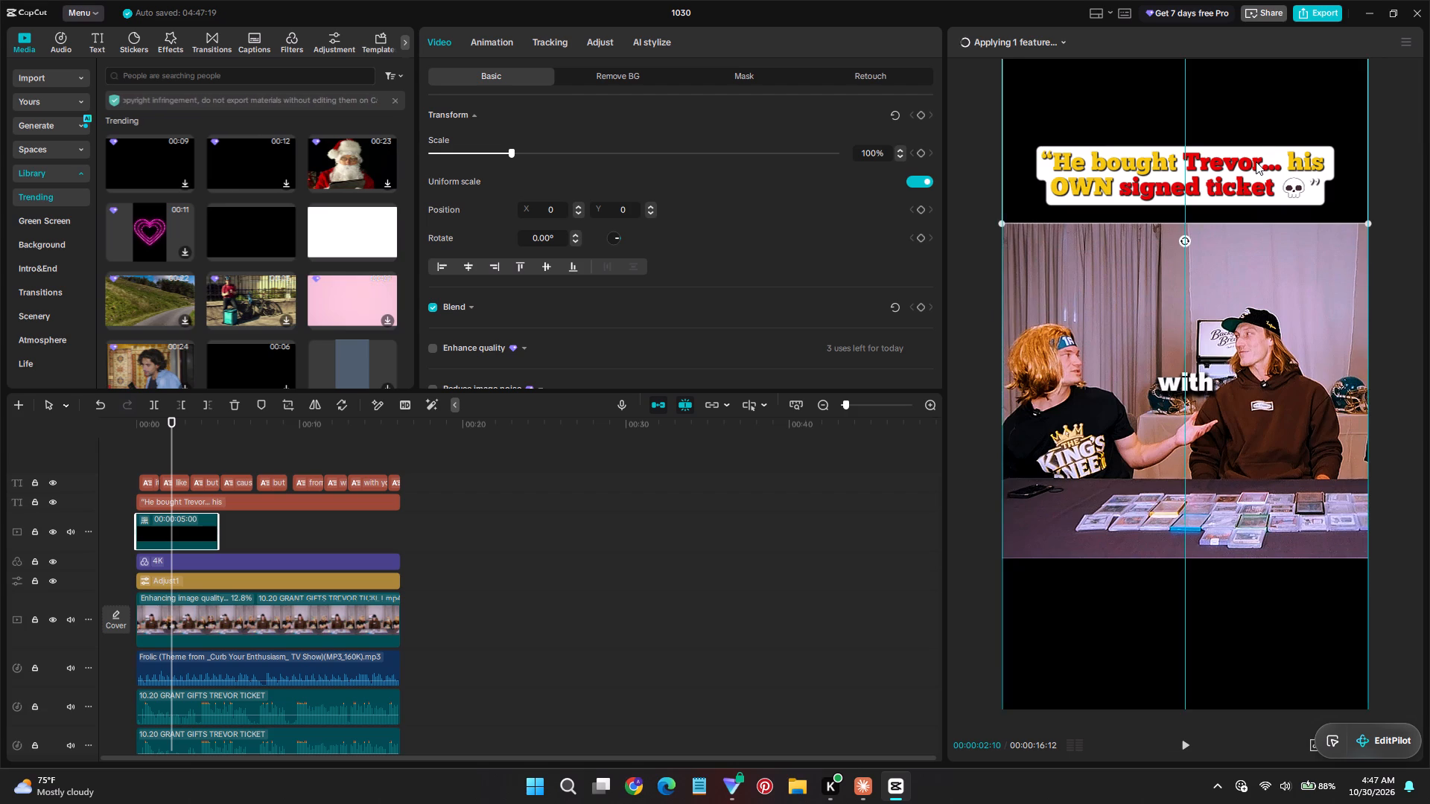
pyautogui.moveTo(1256, 162); pyautogui.dragTo(1256, 148)
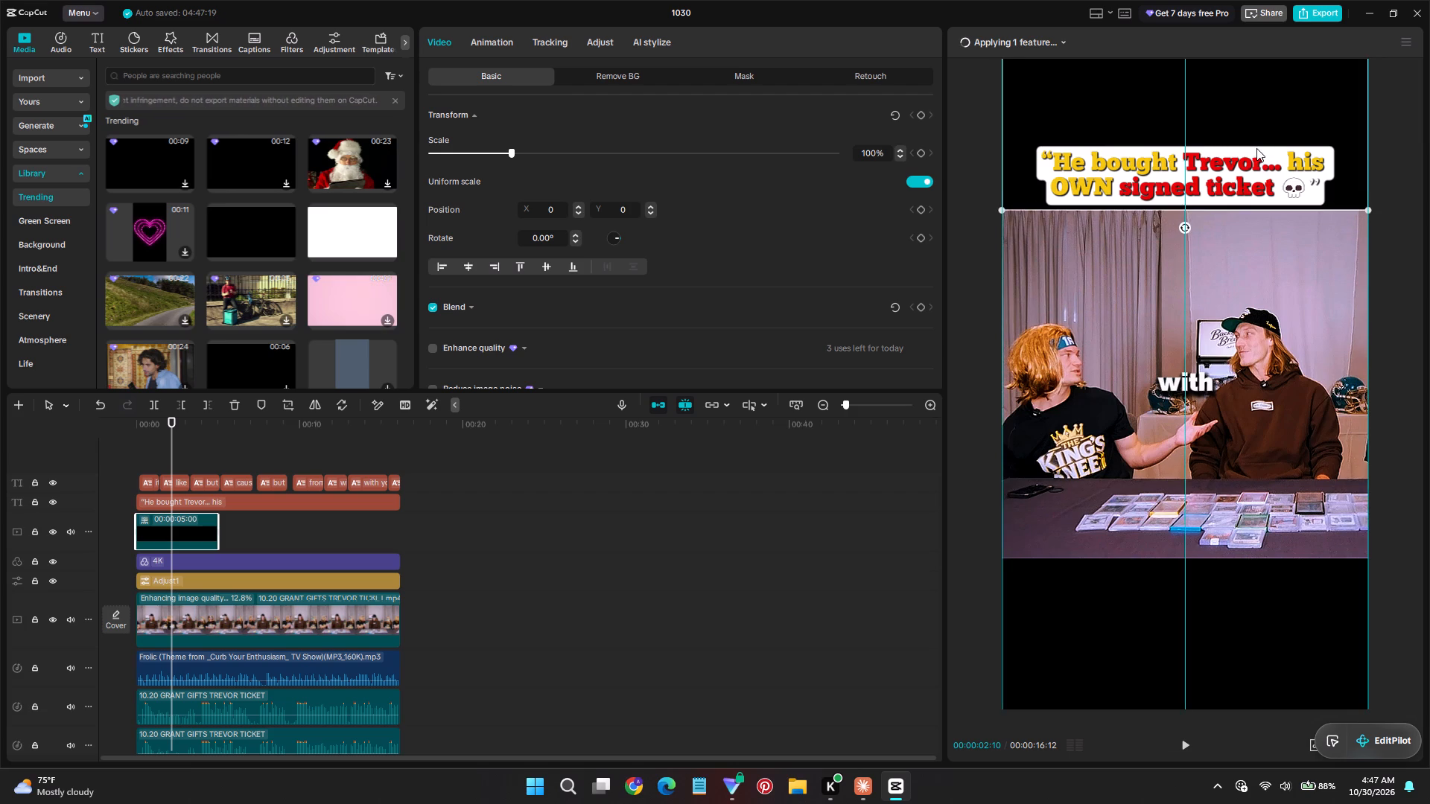
pyautogui.moveTo(1256, 148); pyautogui.dragTo(1259, 149)
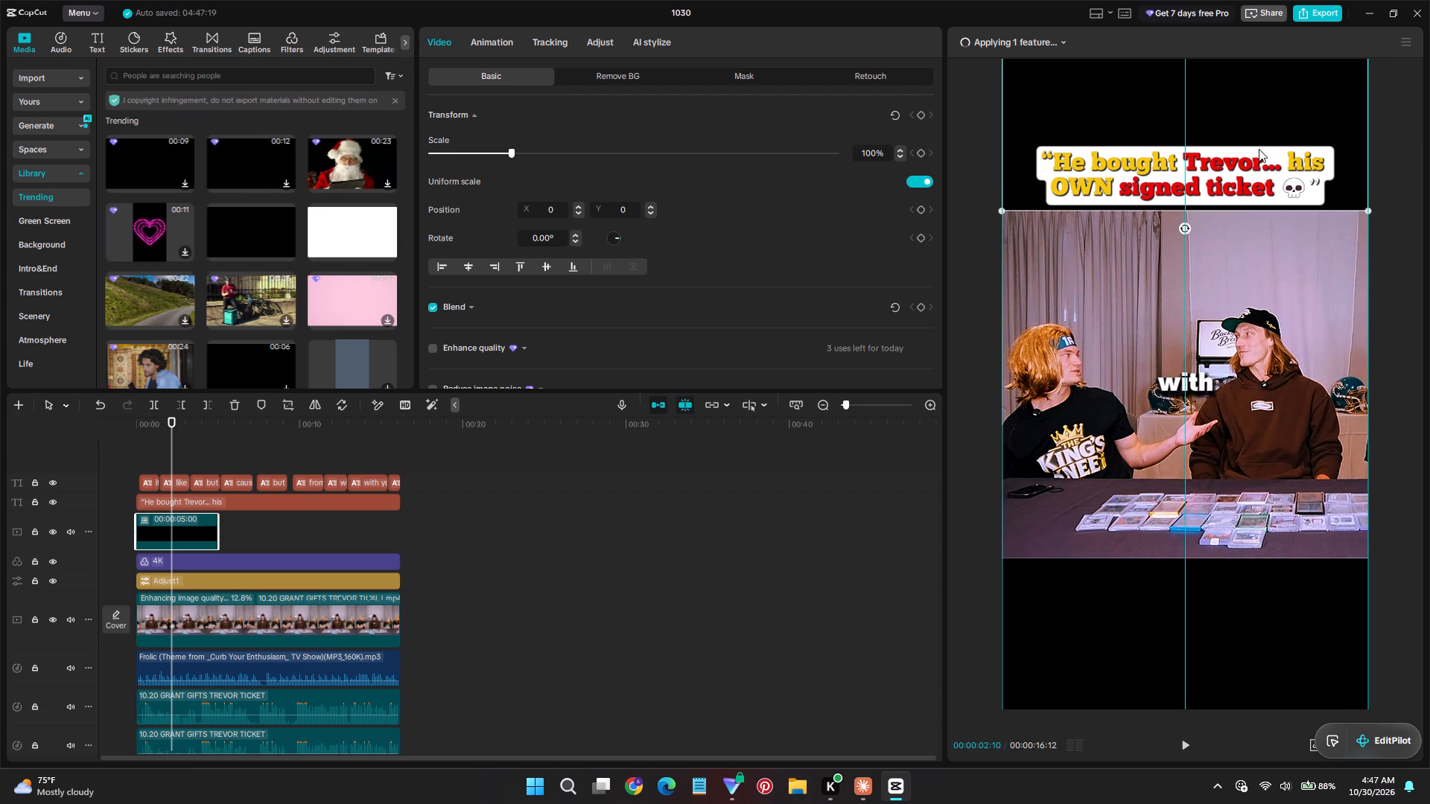
pyautogui.moveTo(1259, 149); pyautogui.dragTo(1259, 150)
pyautogui.click(1258, 129)
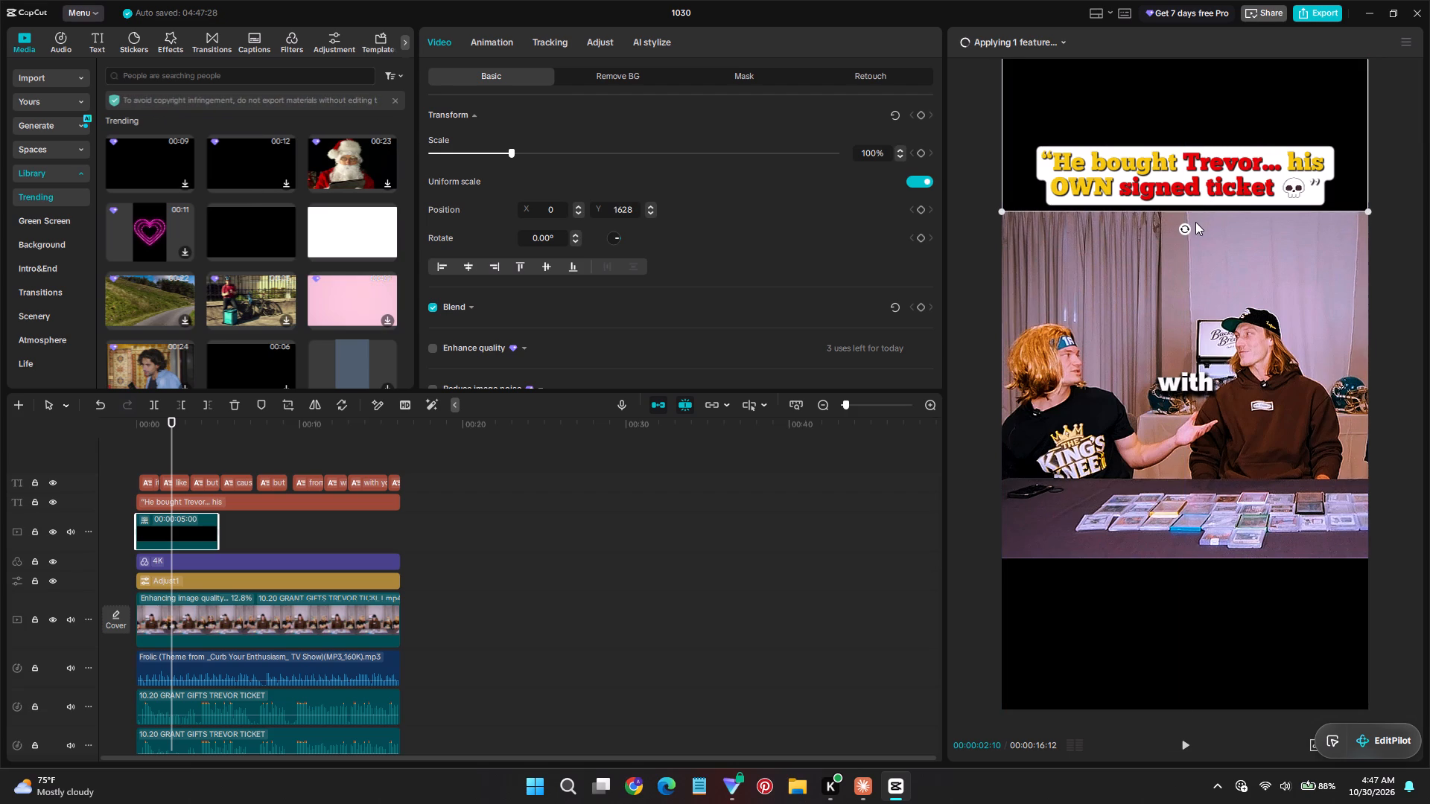
# Duplicate the black overlay and move the copy below the video picture, at X 0 and about Y -1634.
pyautogui.hotkey('ctrl', 'c')
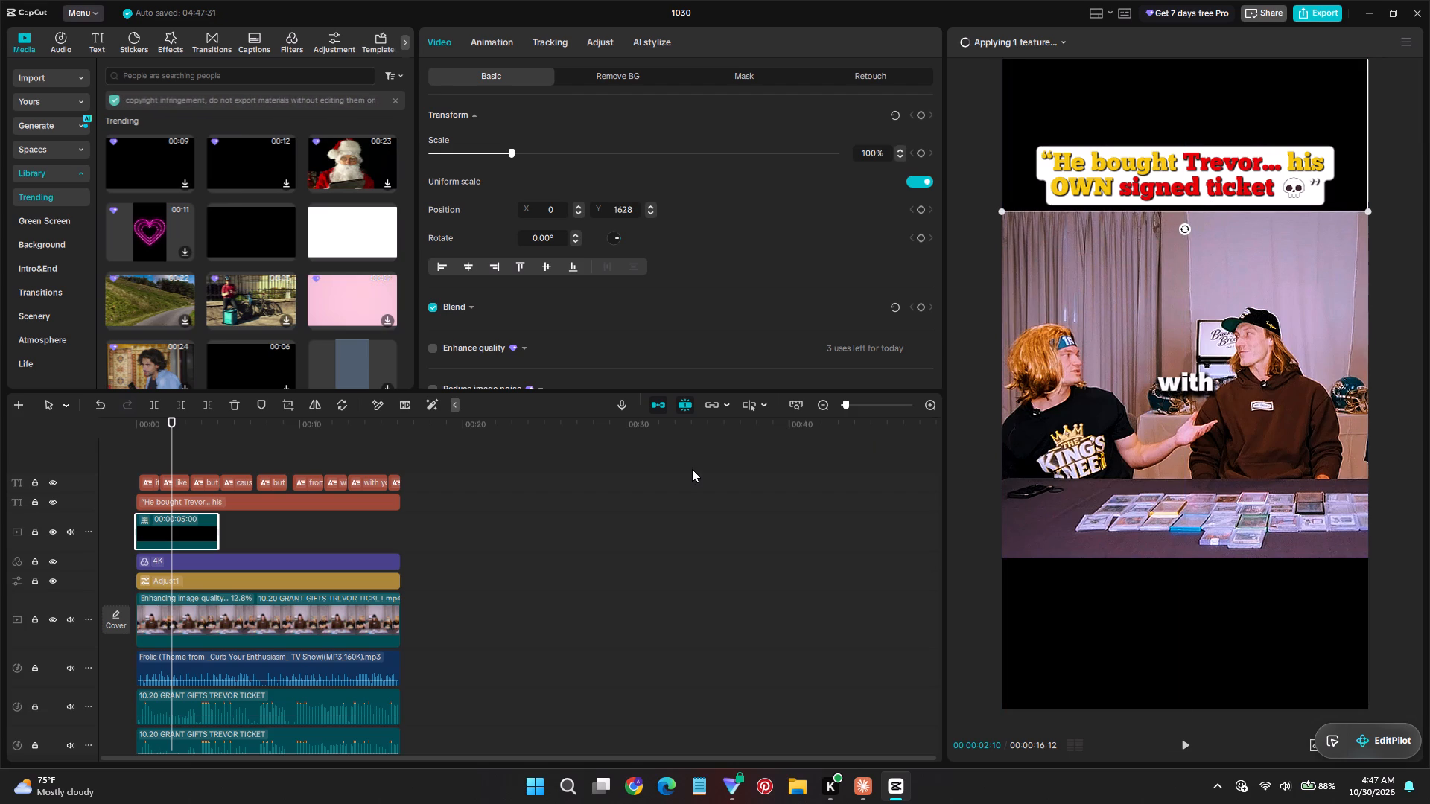
pyautogui.hotkey('ctrl', 'v')
pyautogui.moveTo(1200, 103); pyautogui.dragTo(1200, 272)
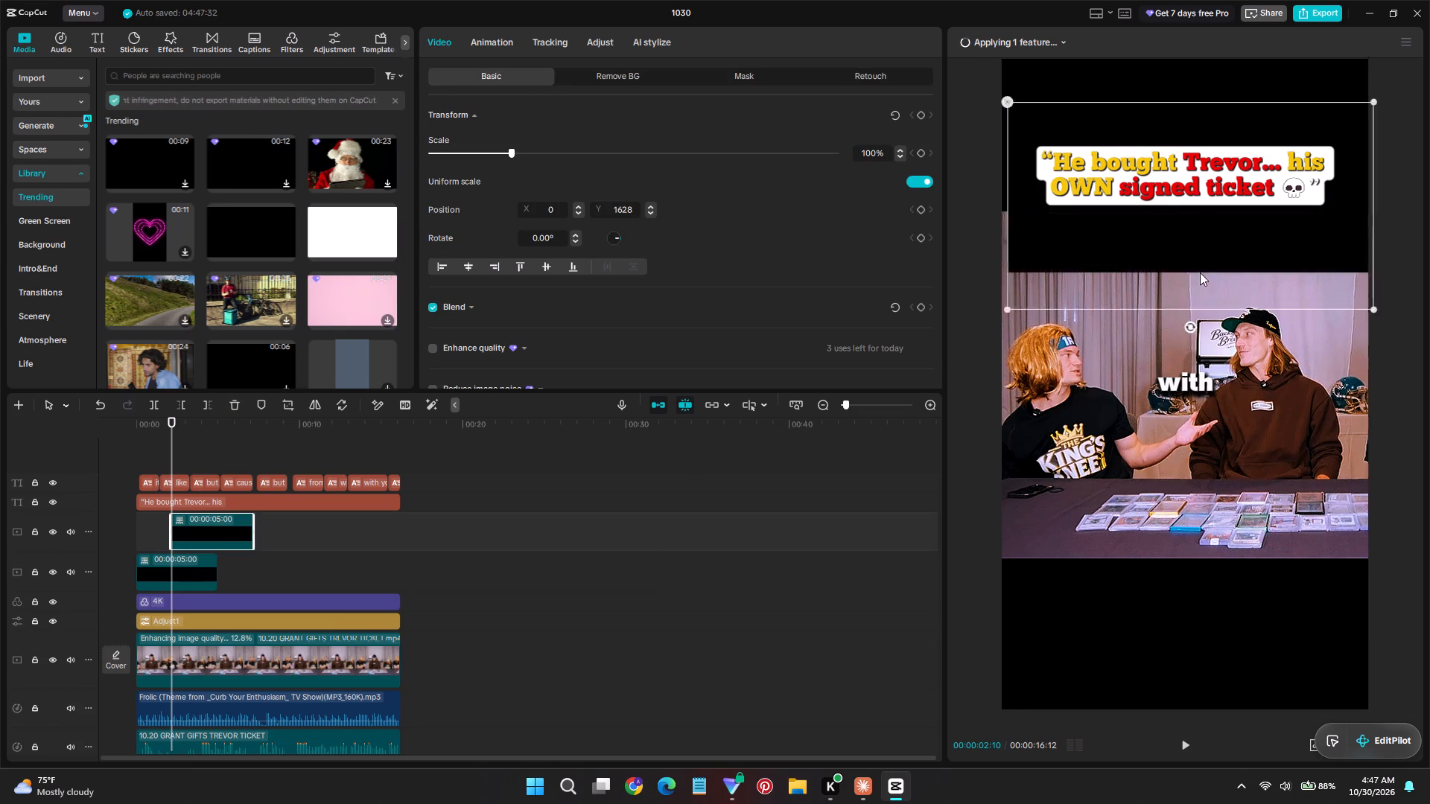
pyautogui.moveTo(1200, 272); pyautogui.dragTo(1208, 666)
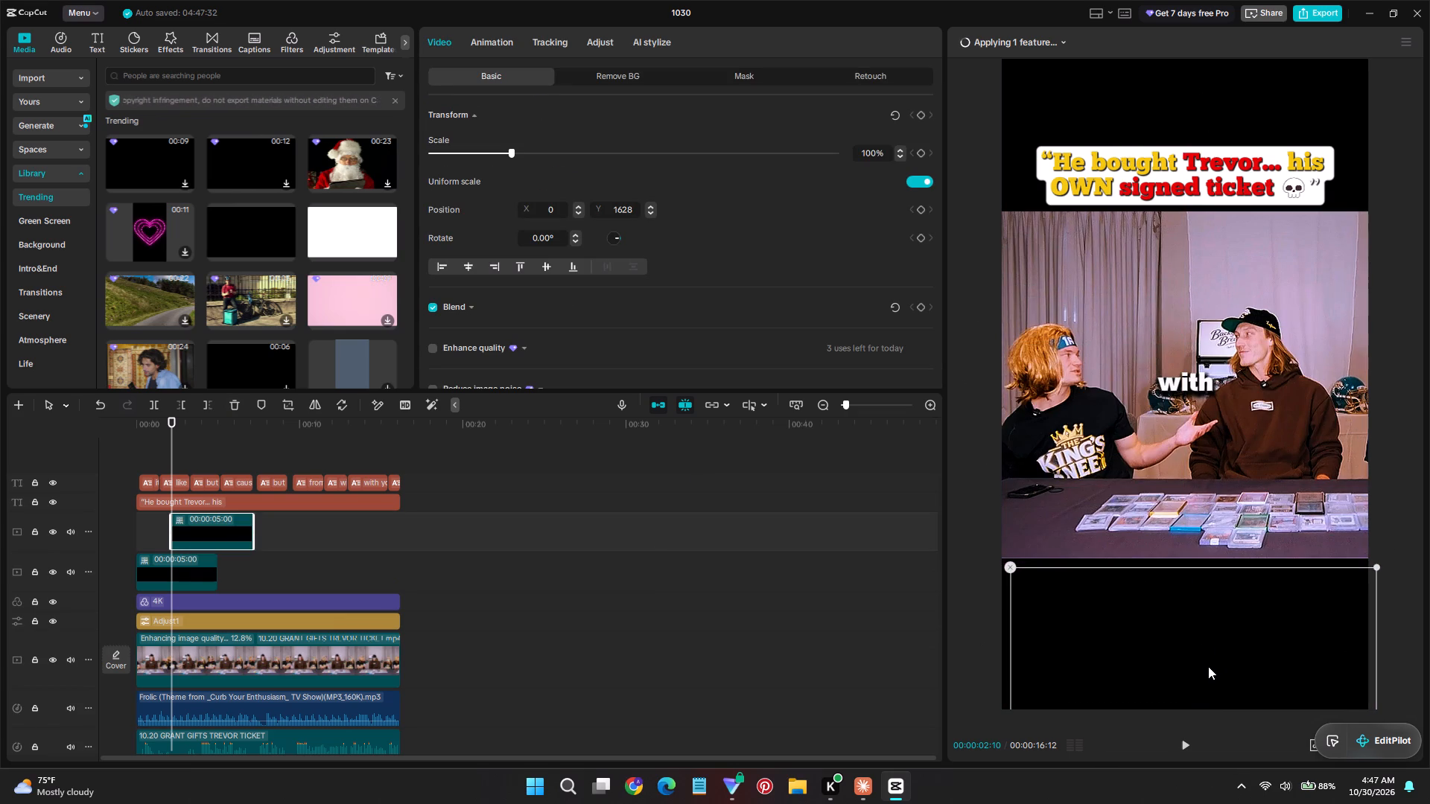
pyautogui.moveTo(1208, 666); pyautogui.dragTo(1203, 656)
# Extend both black overlay clips so each spans the whole video from 0:00 to 16:12.
pyautogui.moveTo(176, 531); pyautogui.dragTo(116, 525)
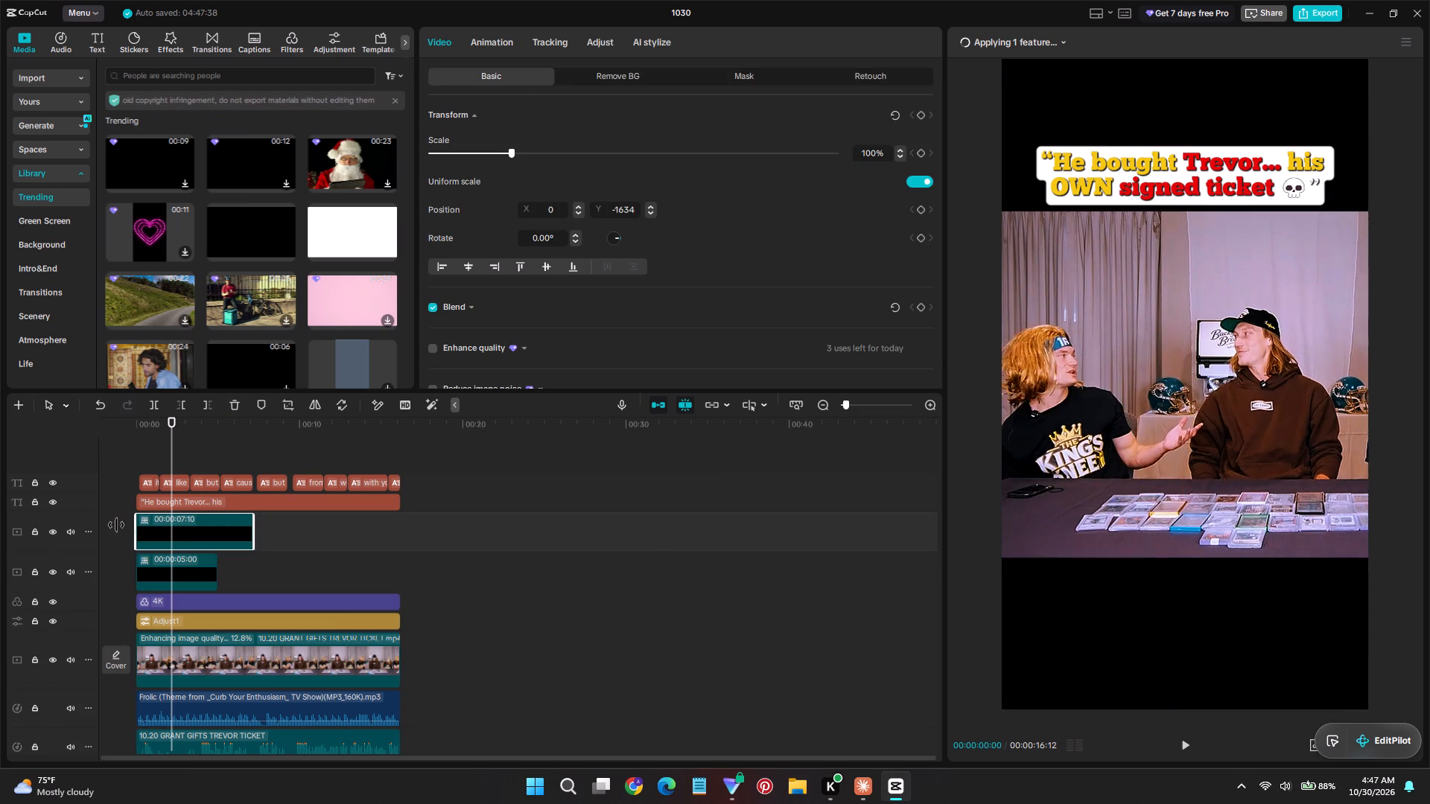
pyautogui.moveTo(116, 525); pyautogui.dragTo(104, 525)
pyautogui.click(200, 569)
pyautogui.moveTo(217, 577); pyautogui.dragTo(402, 618)
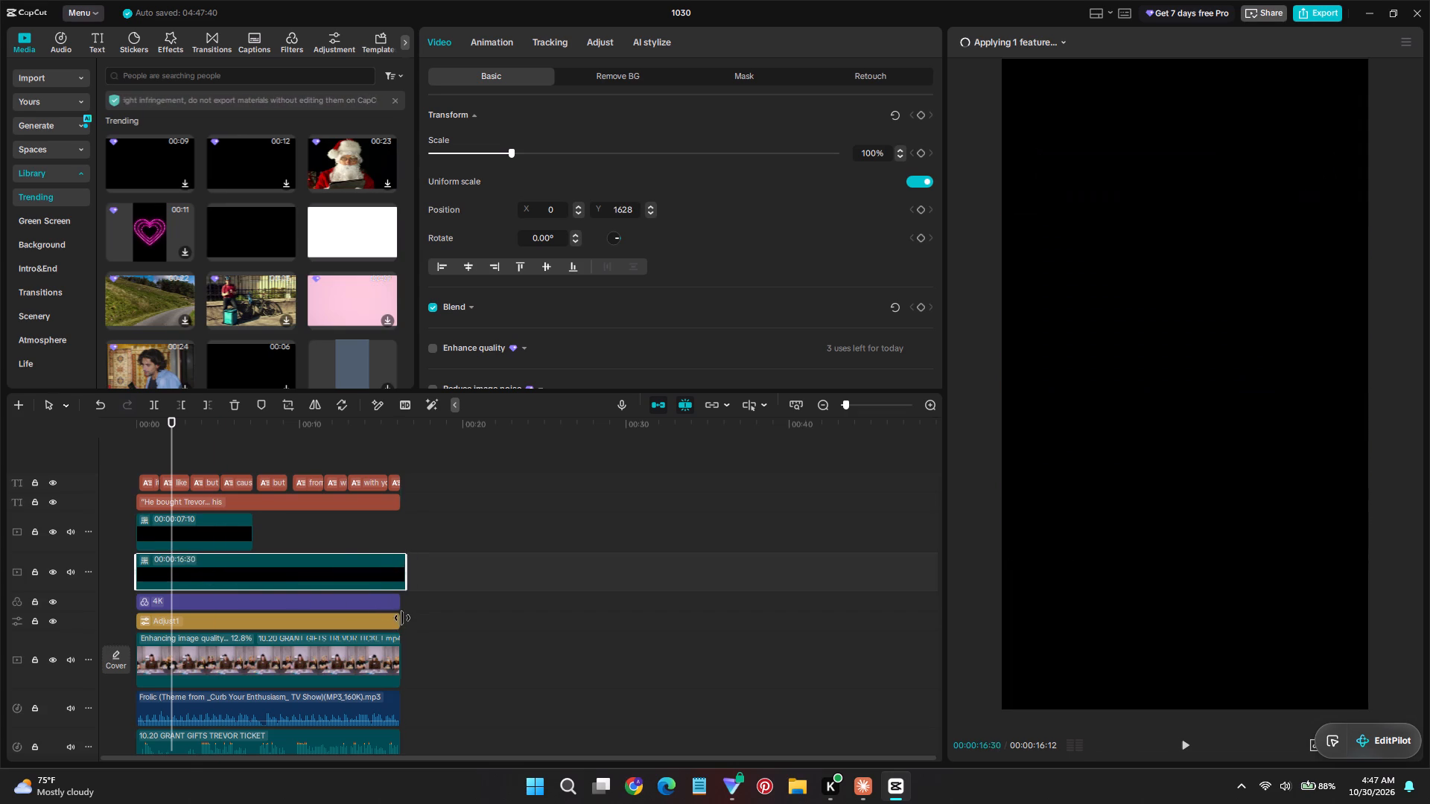
pyautogui.moveTo(402, 618); pyautogui.dragTo(399, 617)
pyautogui.moveTo(263, 541); pyautogui.dragTo(251, 532)
pyautogui.moveTo(253, 532); pyautogui.dragTo(393, 565)
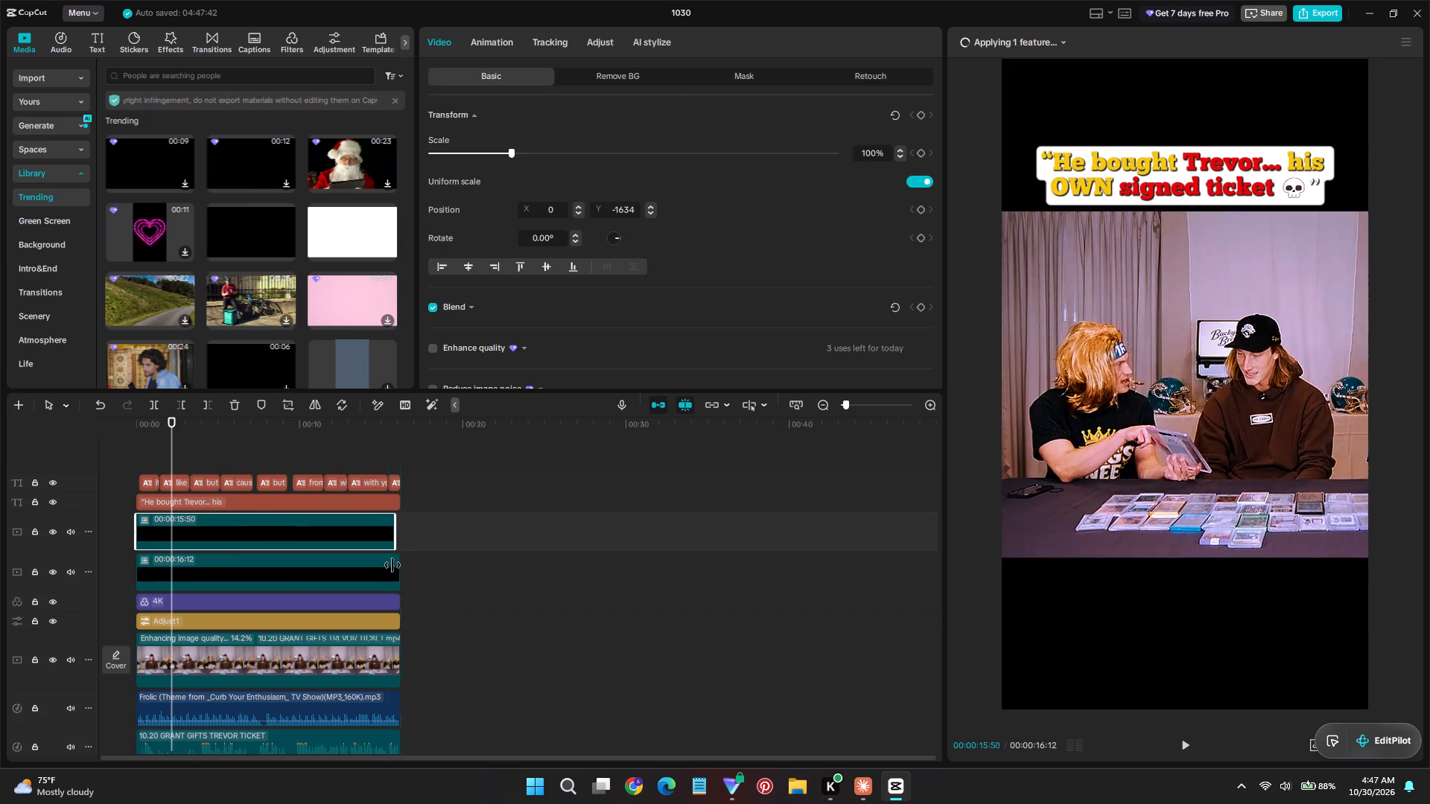
pyautogui.moveTo(393, 565); pyautogui.dragTo(398, 569)
# Combine the two black overlay clips into one compound clip and play the short from the start.
pyautogui.press('space')
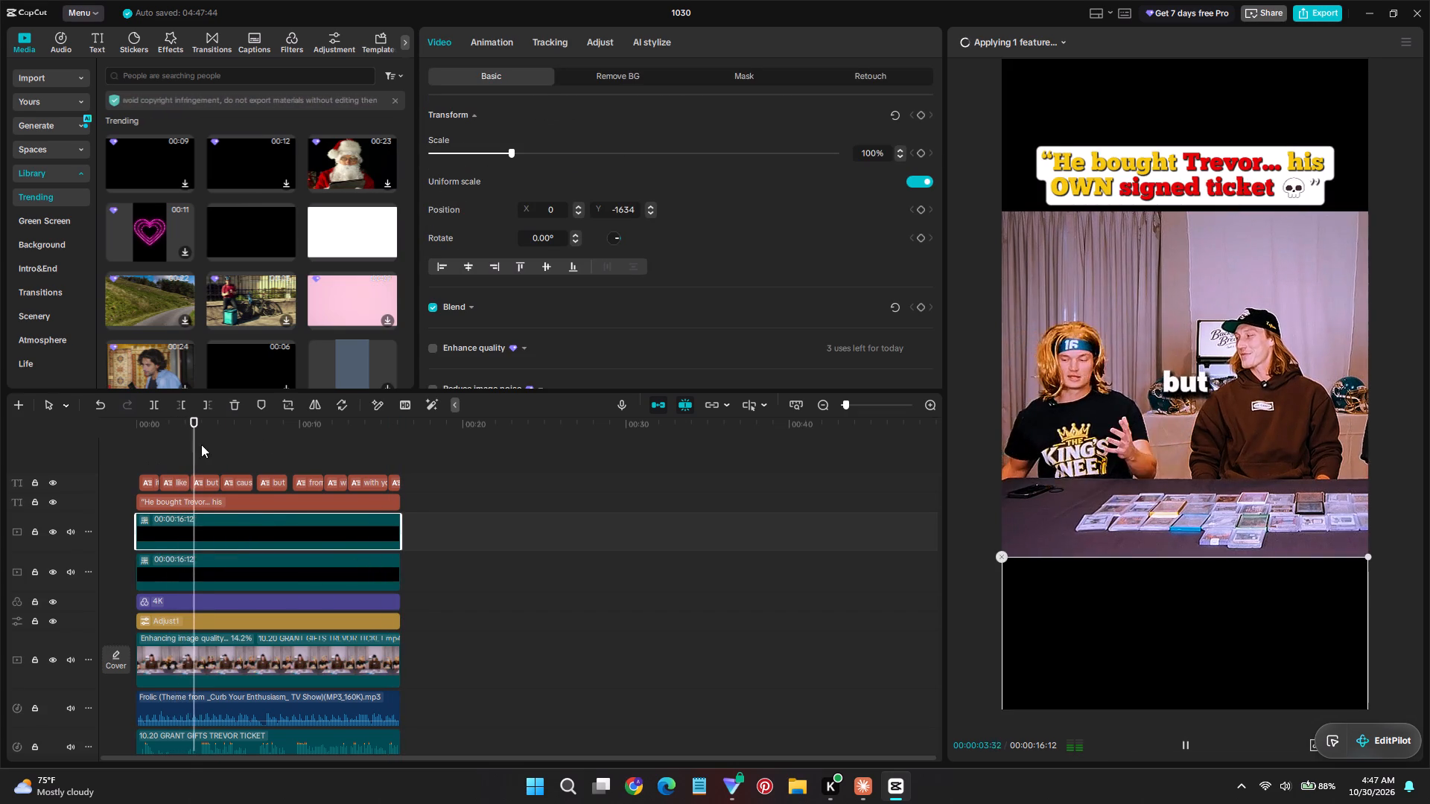
pyautogui.click(235, 425)
pyautogui.click(177, 435)
pyautogui.click(185, 546)
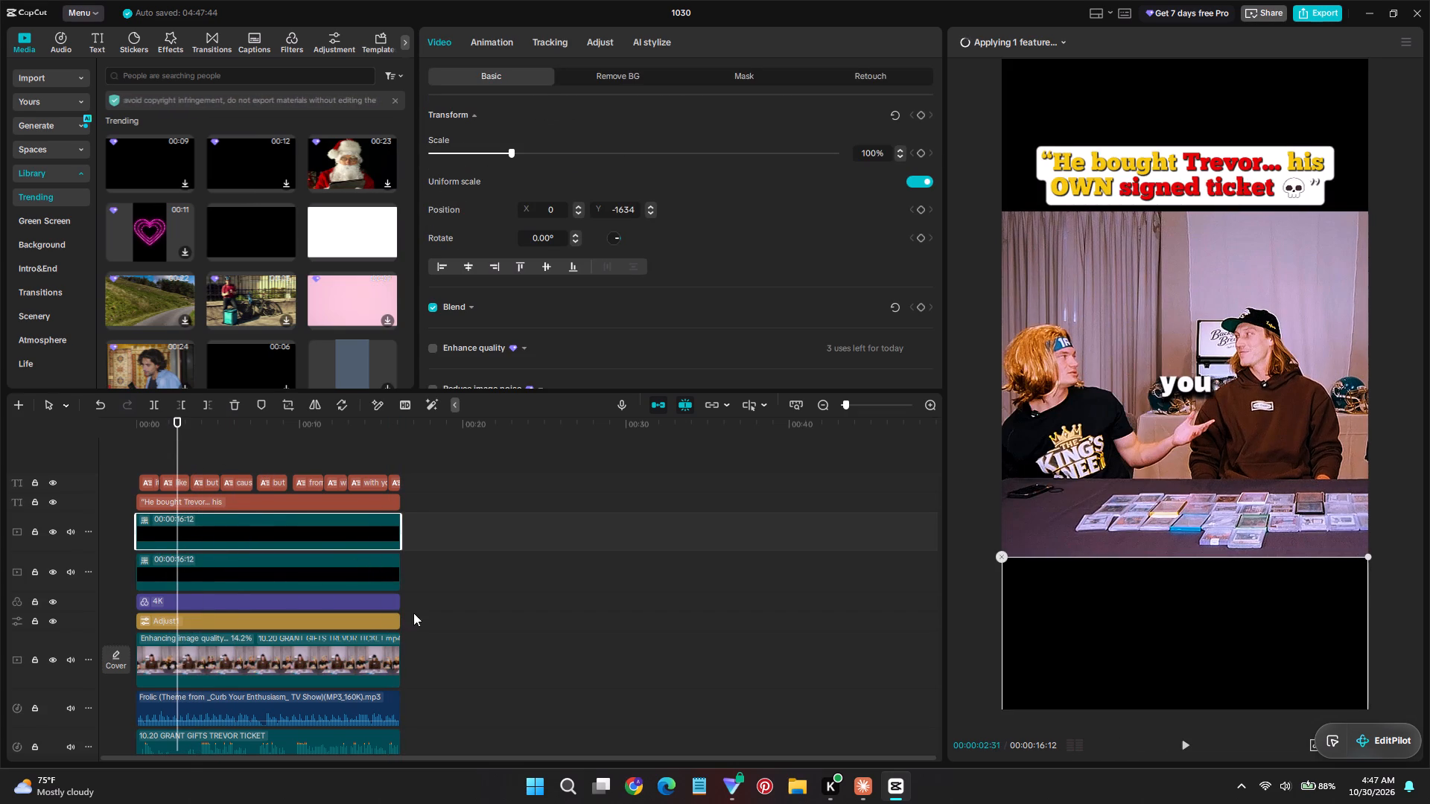
pyautogui.moveTo(421, 593); pyautogui.dragTo(327, 532)
pyautogui.rightClick(327, 532)
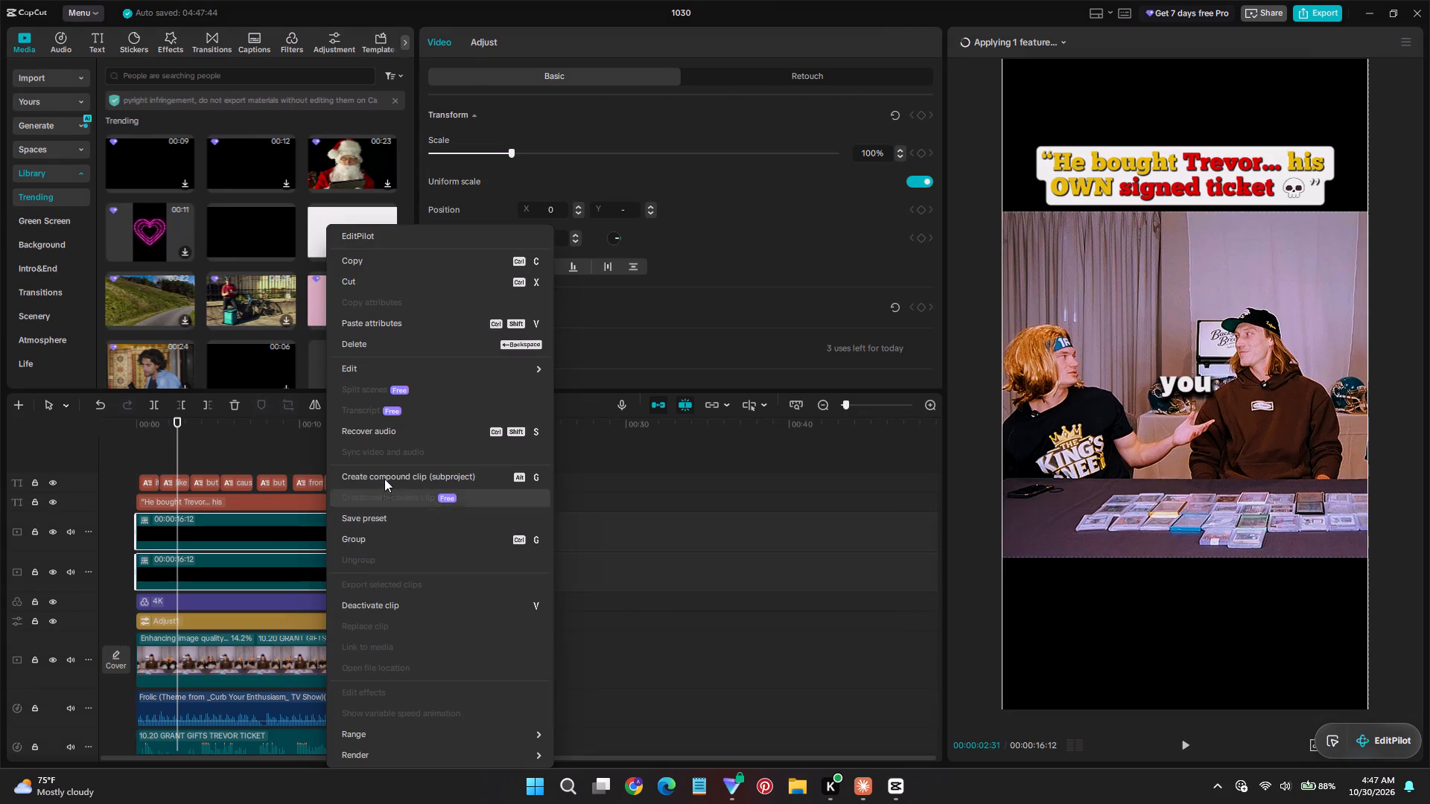
pyautogui.click(384, 477)
pyautogui.moveTo(166, 433); pyautogui.dragTo(88, 427)
pyautogui.press('space')
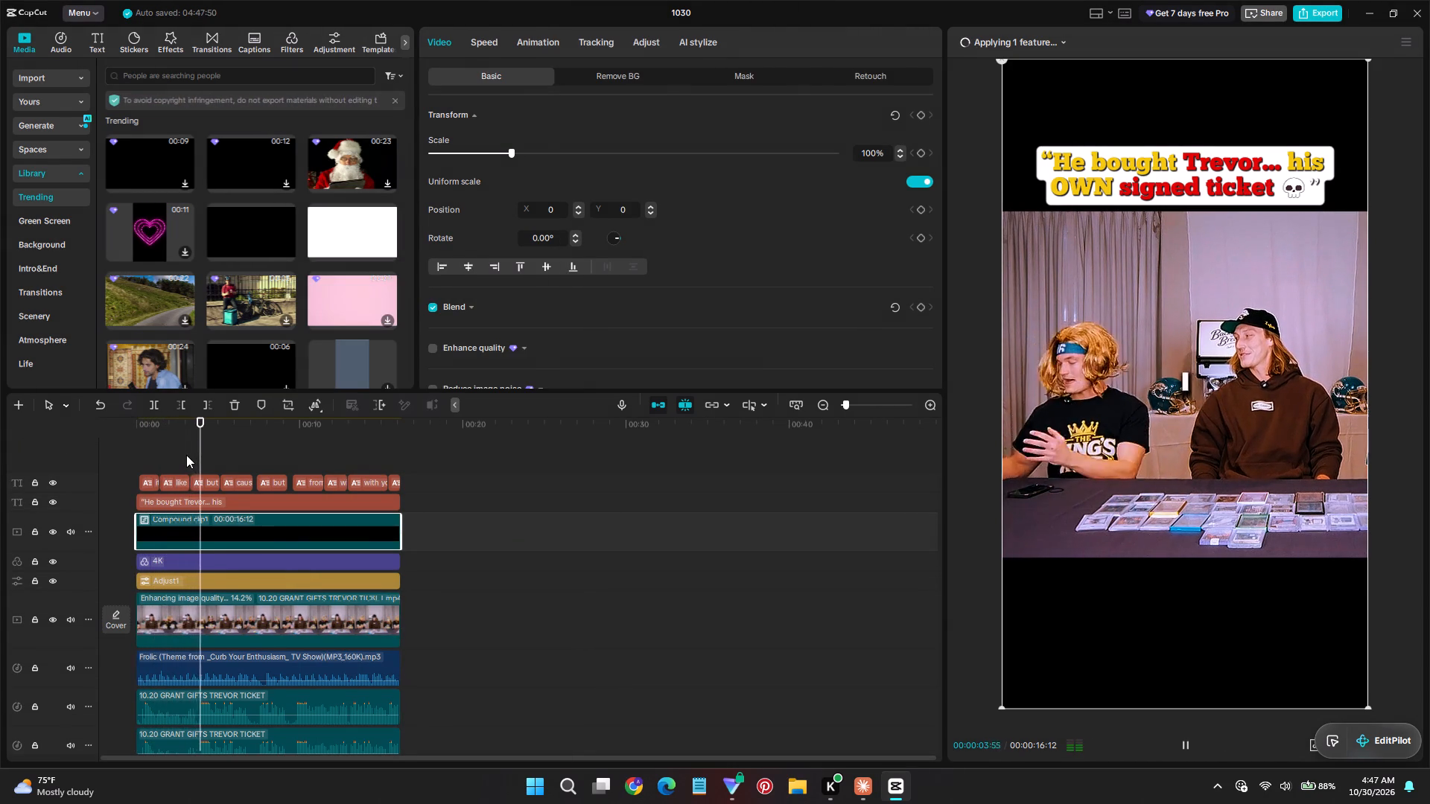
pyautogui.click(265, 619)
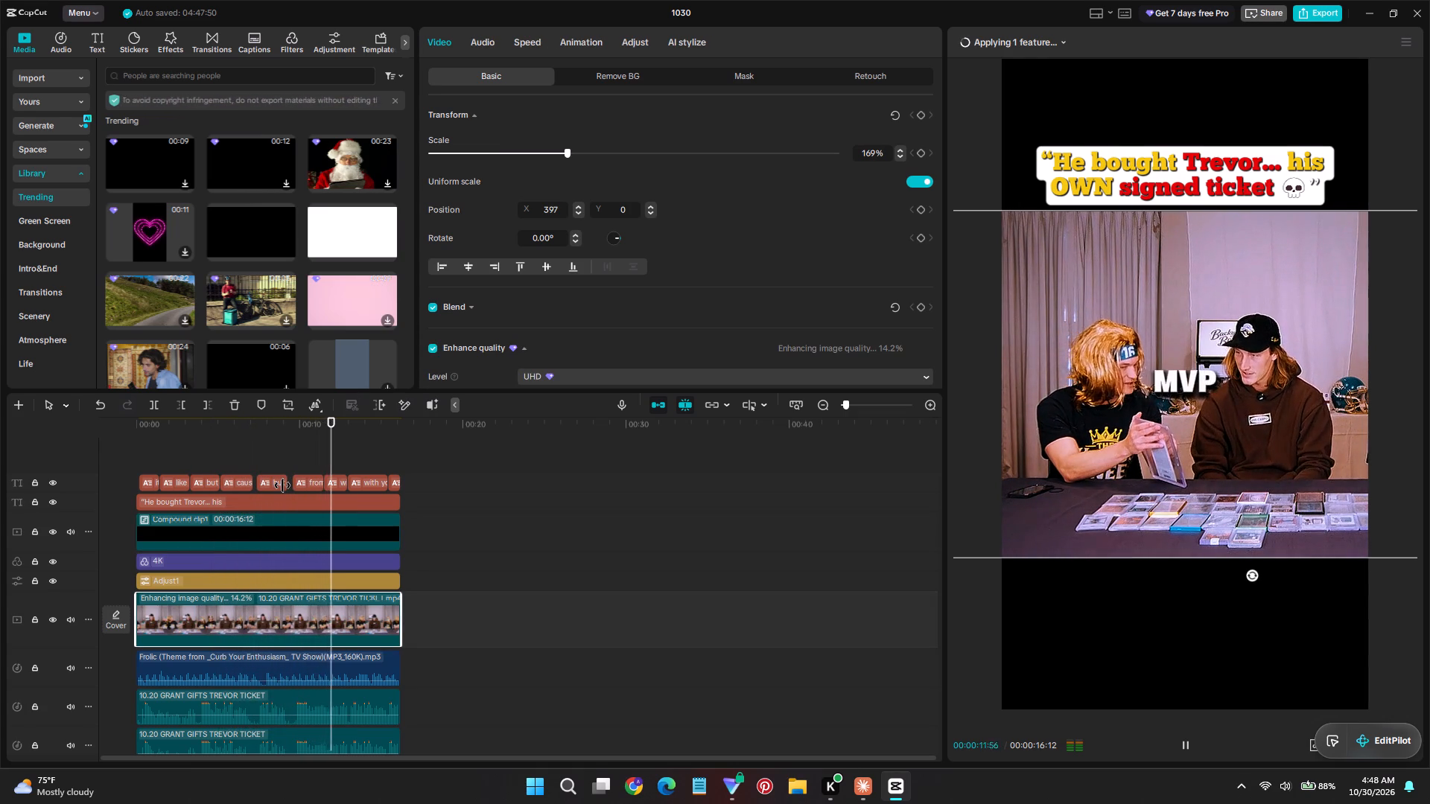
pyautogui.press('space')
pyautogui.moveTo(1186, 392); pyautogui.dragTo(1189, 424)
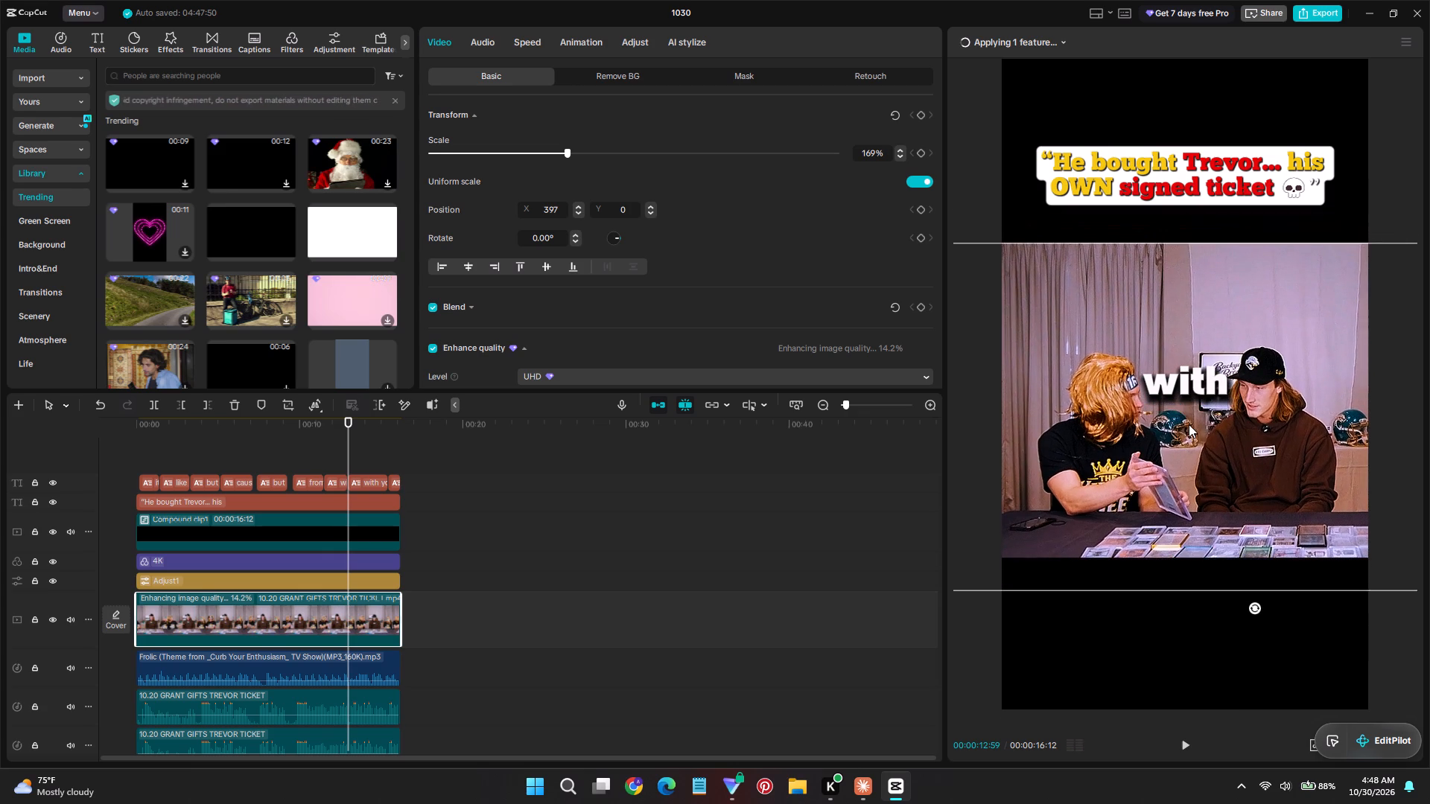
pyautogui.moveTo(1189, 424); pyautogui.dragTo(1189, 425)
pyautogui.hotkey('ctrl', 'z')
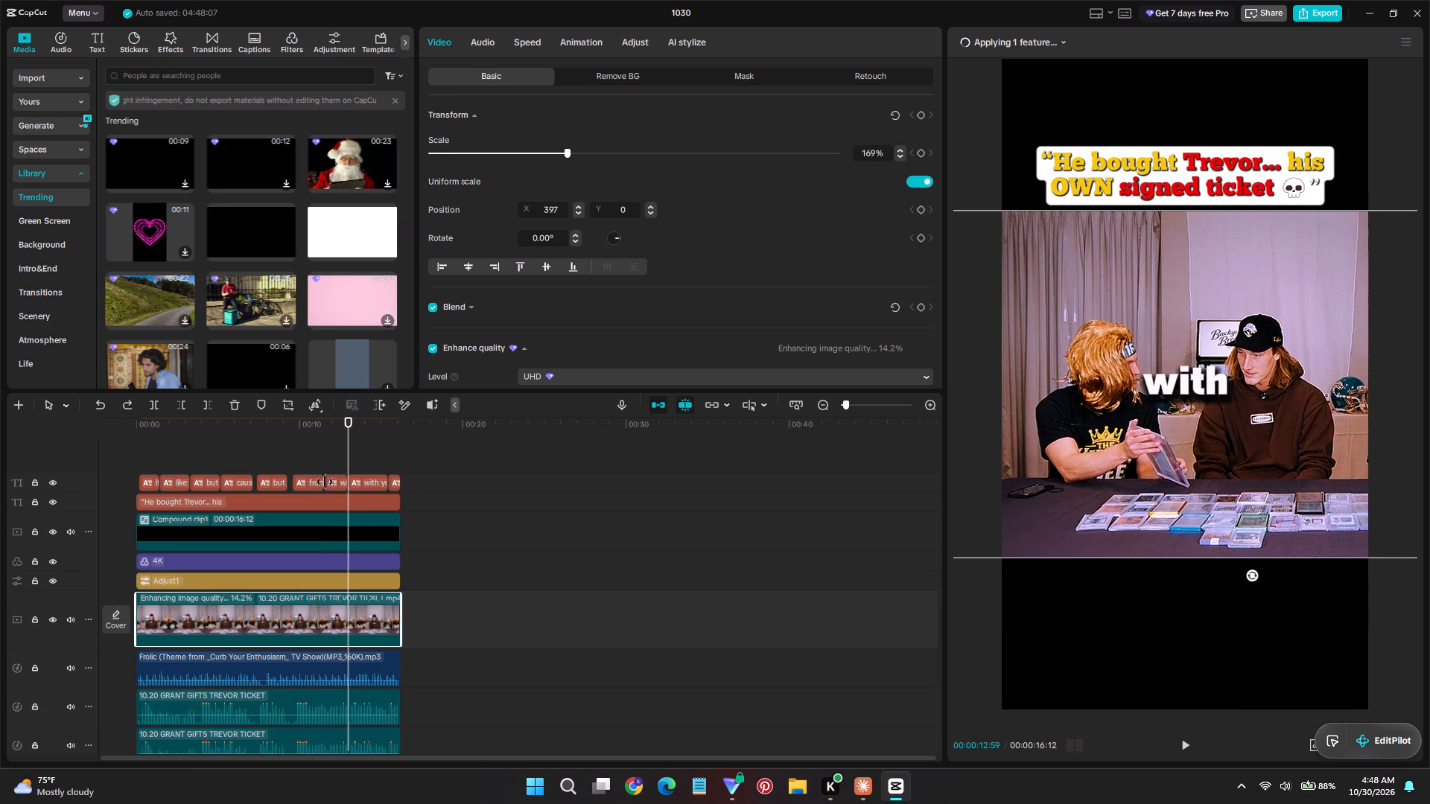
# Move all the main captions lower in the frame, over the table's front edge, and play back to check them.
pyautogui.click(331, 491)
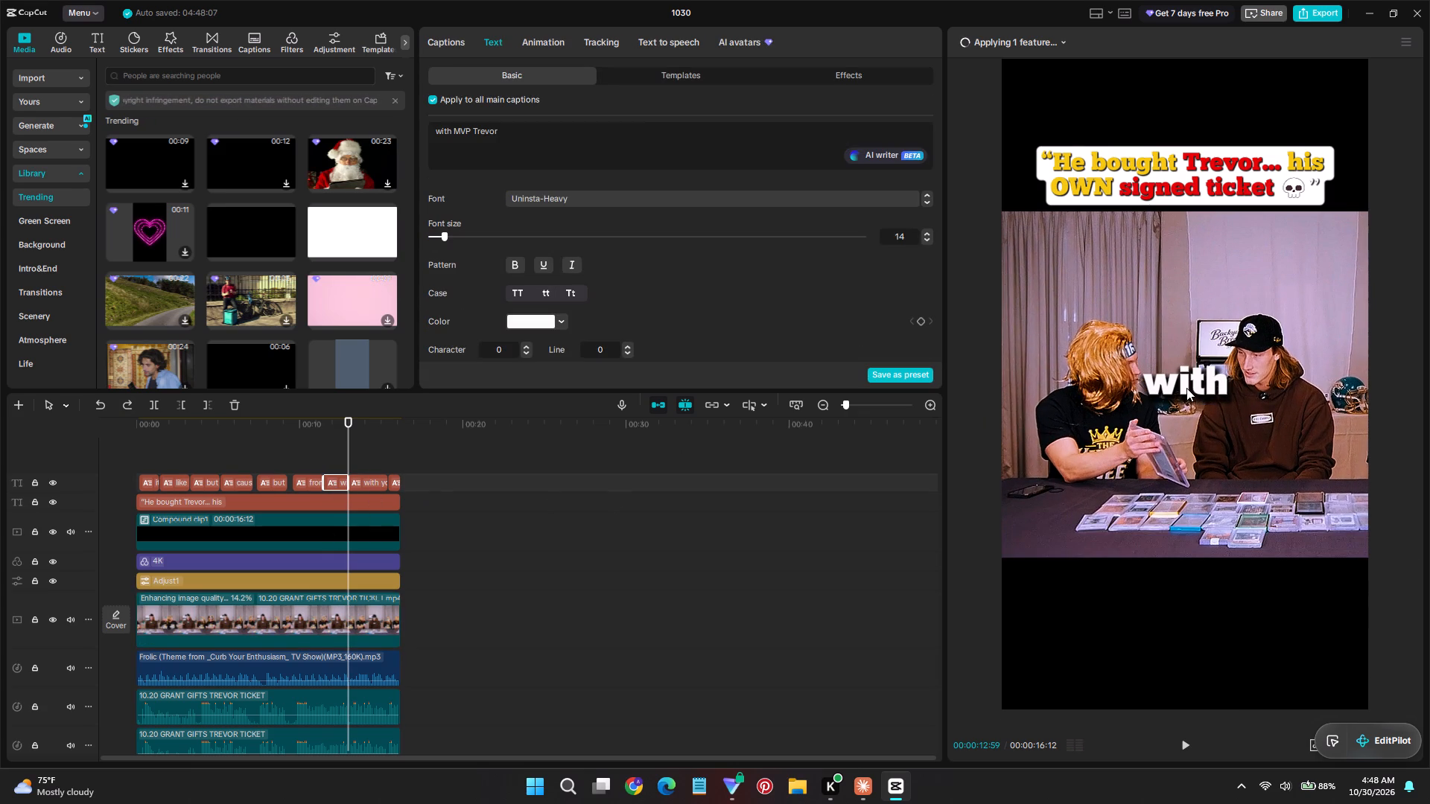
pyautogui.moveTo(1186, 388); pyautogui.dragTo(1189, 444)
pyautogui.press('space')
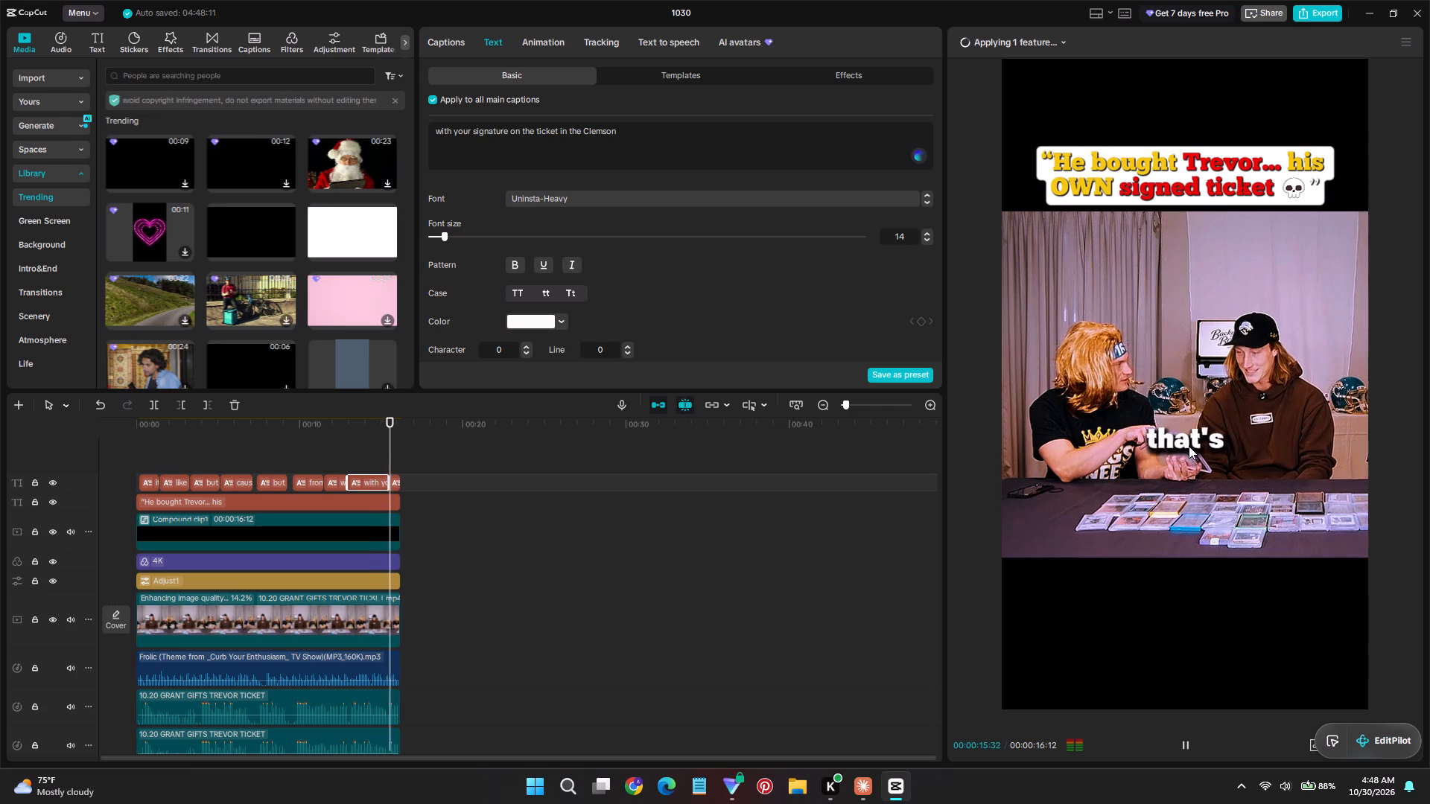
pyautogui.press('space')
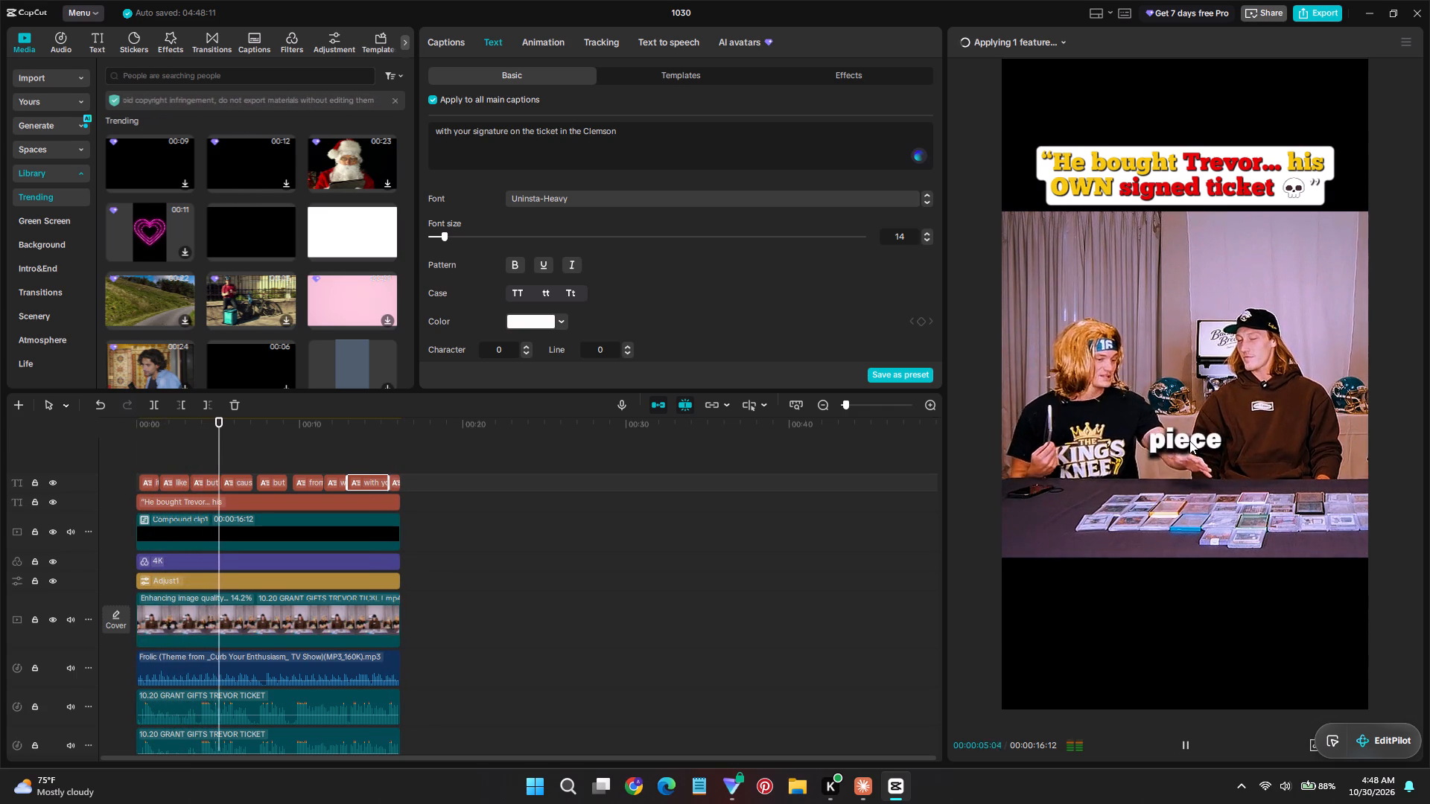
pyautogui.press('space')
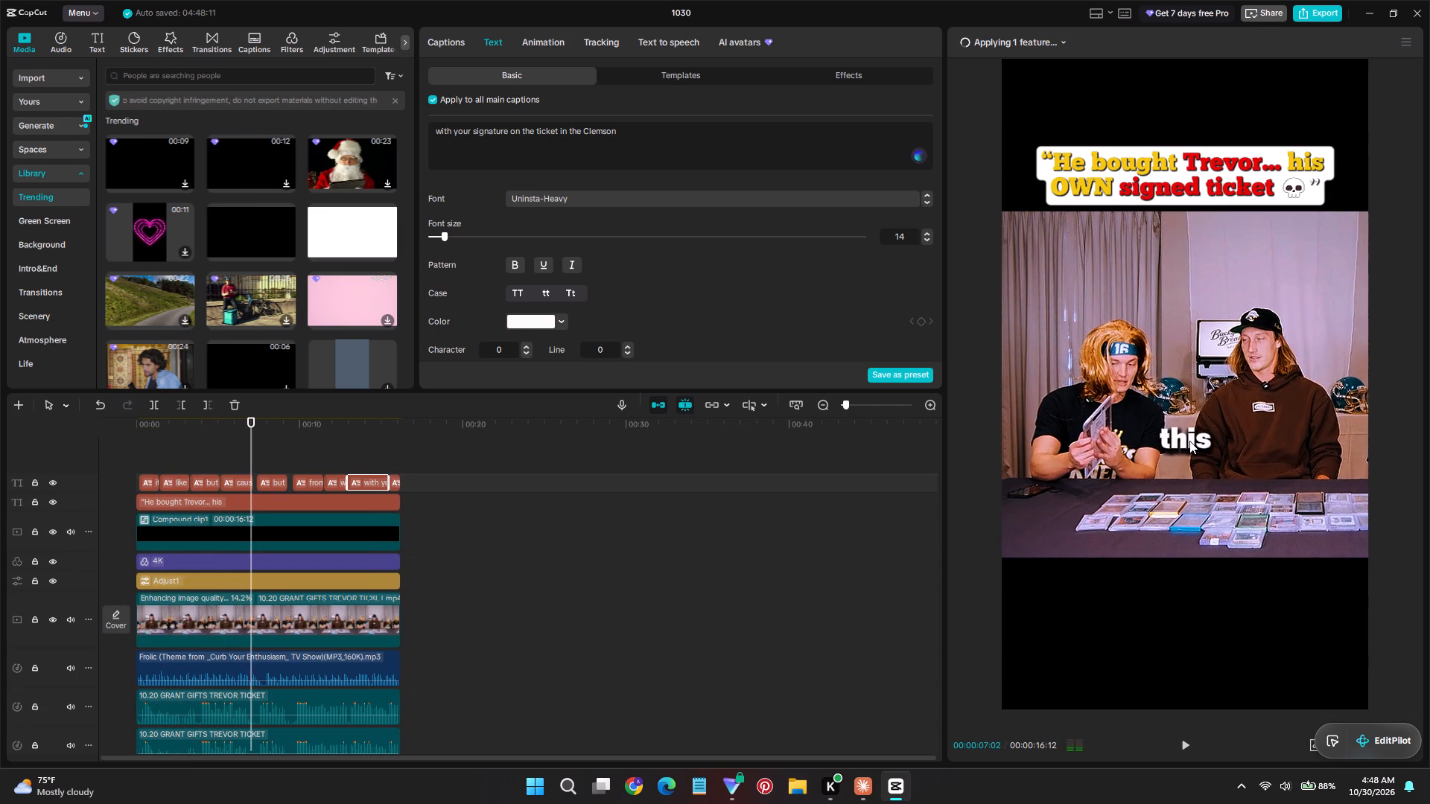
pyautogui.moveTo(1189, 441); pyautogui.dragTo(1191, 479)
pyautogui.press('space')
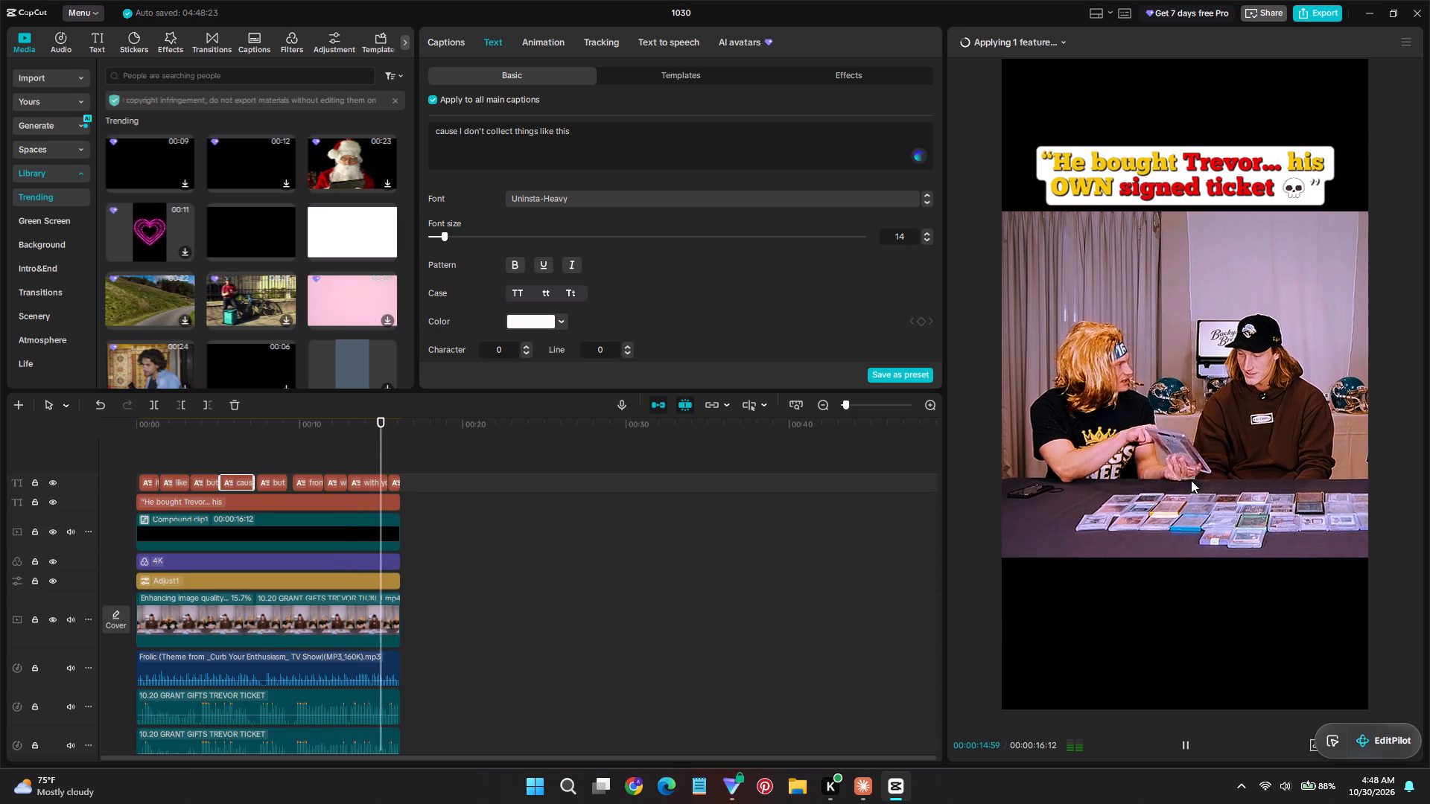
pyautogui.press('space')
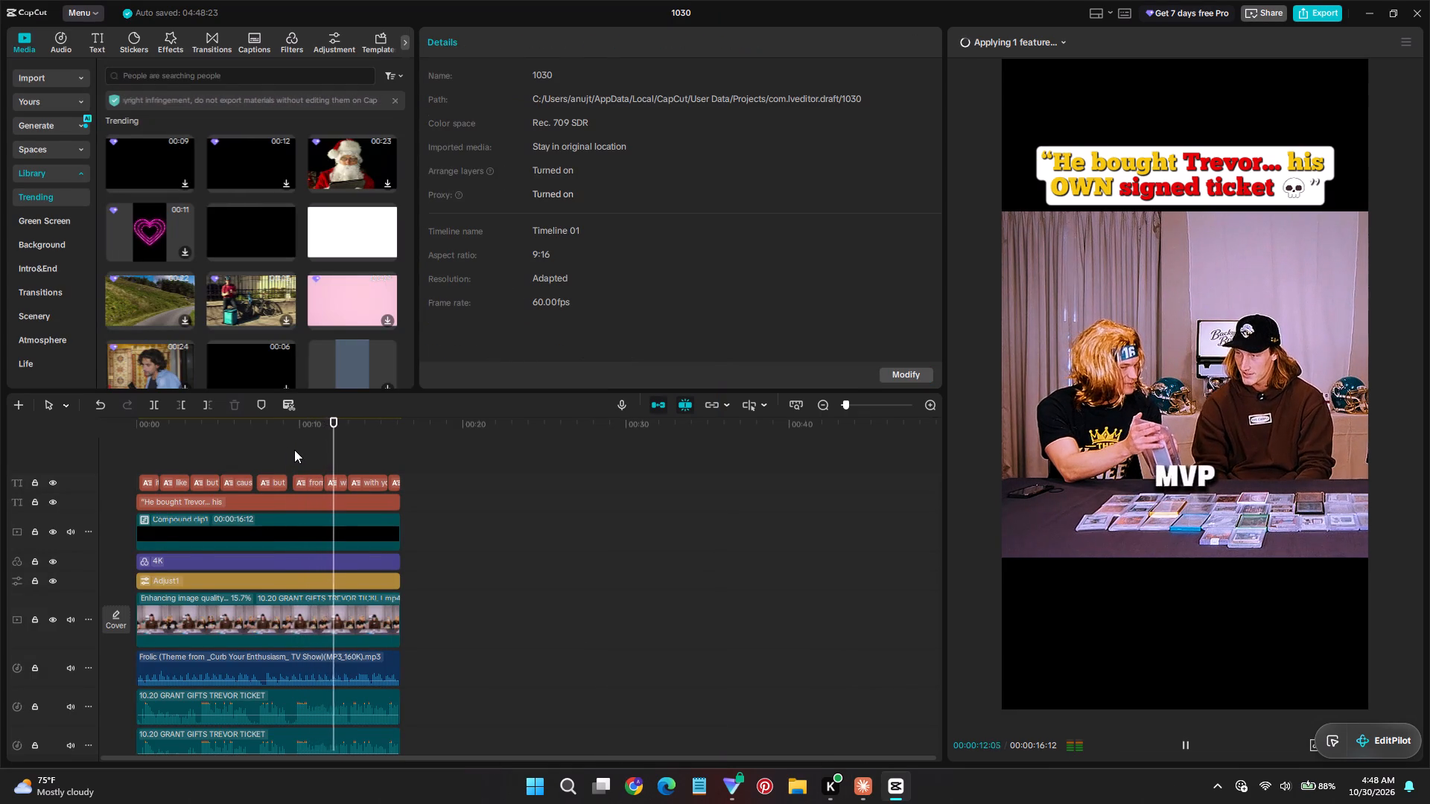
pyautogui.press('space')
pyautogui.click(314, 450)
pyautogui.press('space')
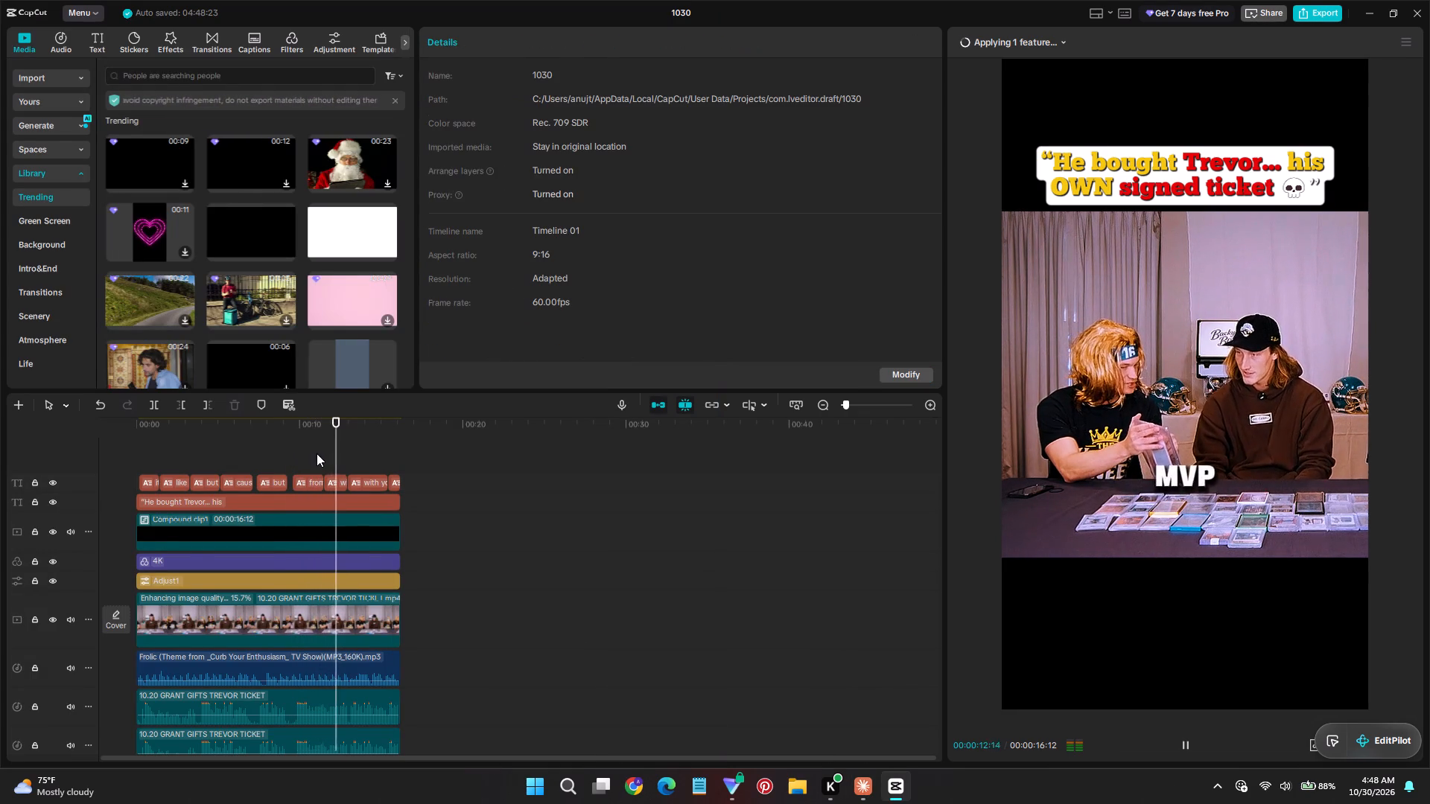
pyautogui.click(317, 453)
pyautogui.moveTo(317, 453); pyautogui.dragTo(325, 462)
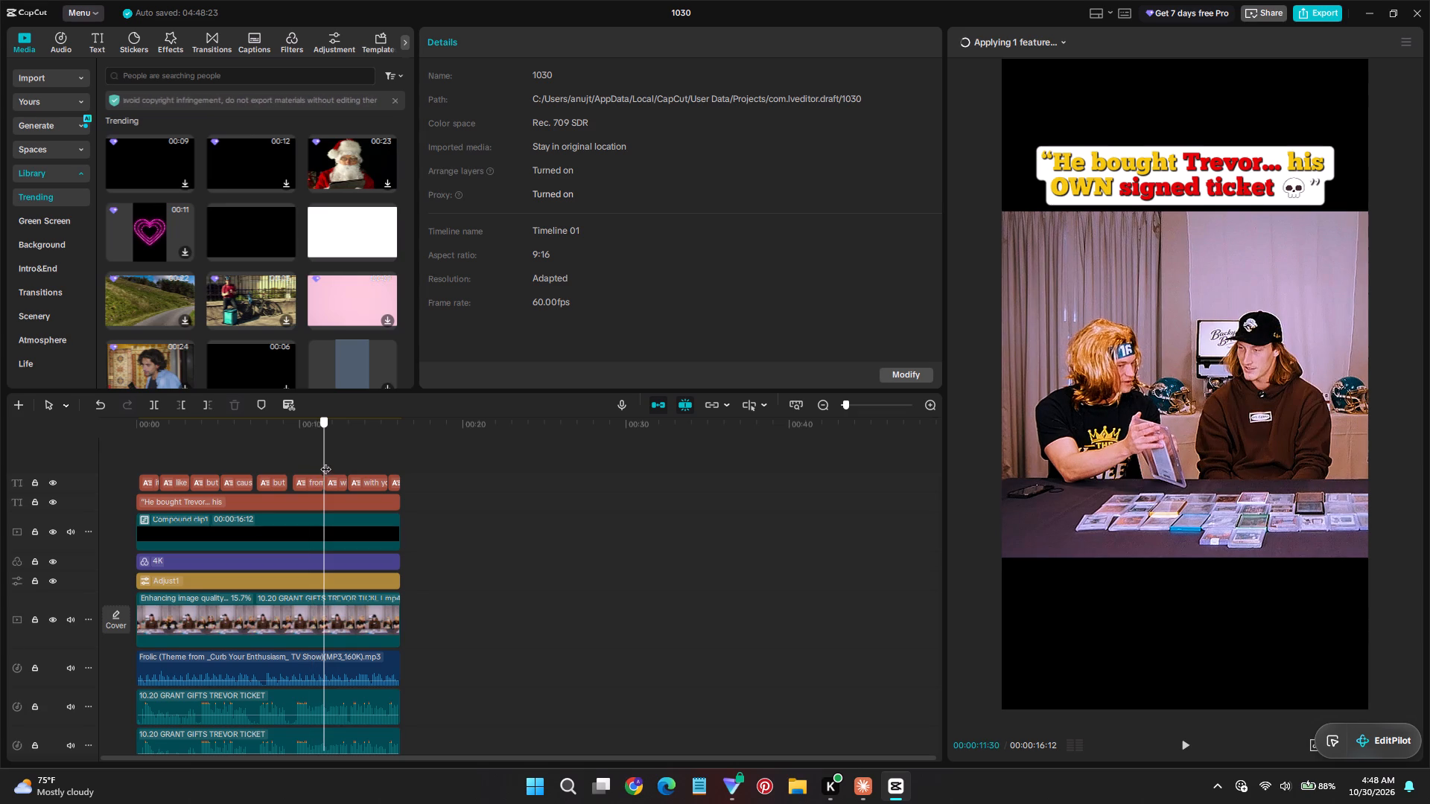
pyautogui.moveTo(325, 462); pyautogui.dragTo(328, 463)
pyautogui.press('space')
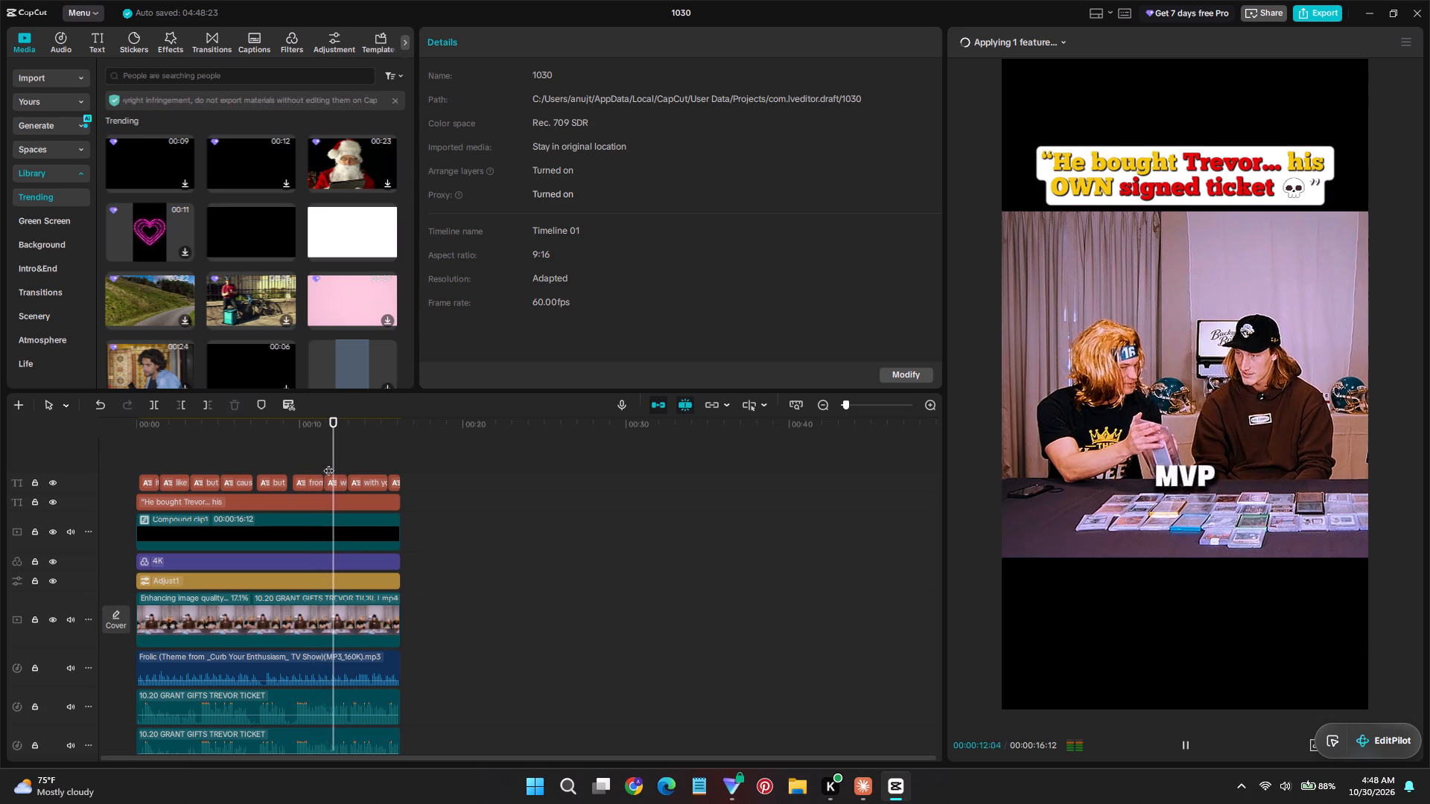
pyautogui.click(328, 463)
pyautogui.press('space')
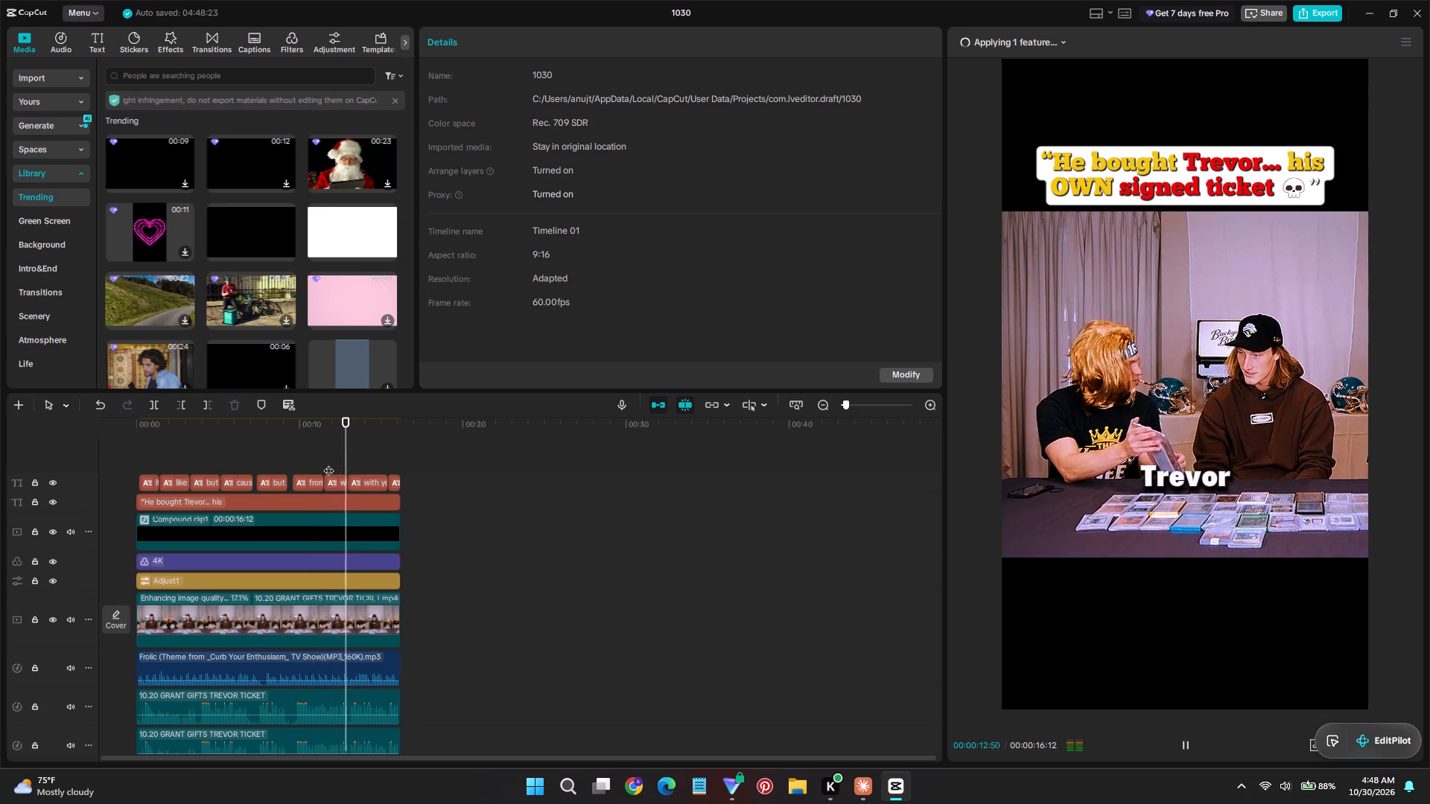
pyautogui.click(328, 463)
pyautogui.press('space')
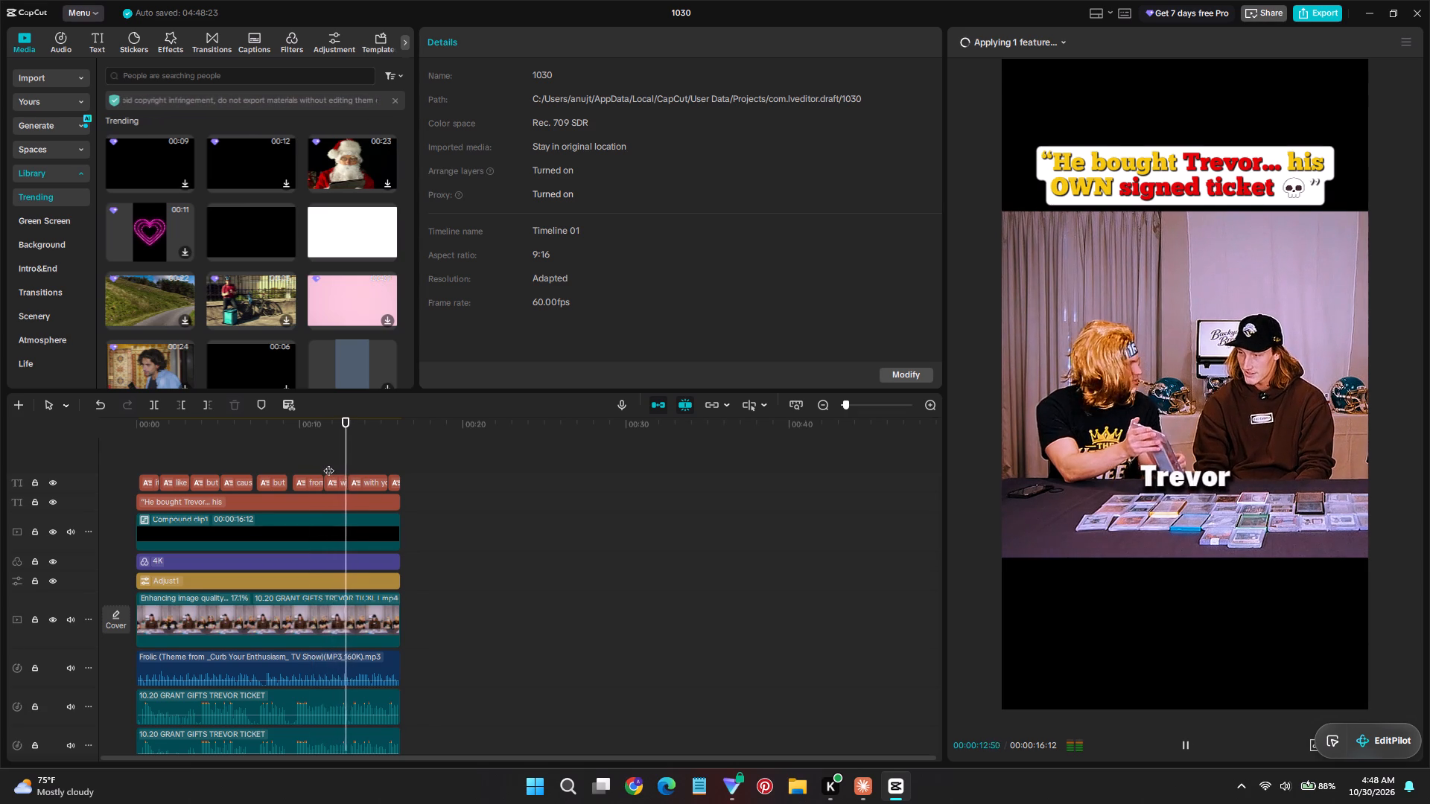
pyautogui.press('space')
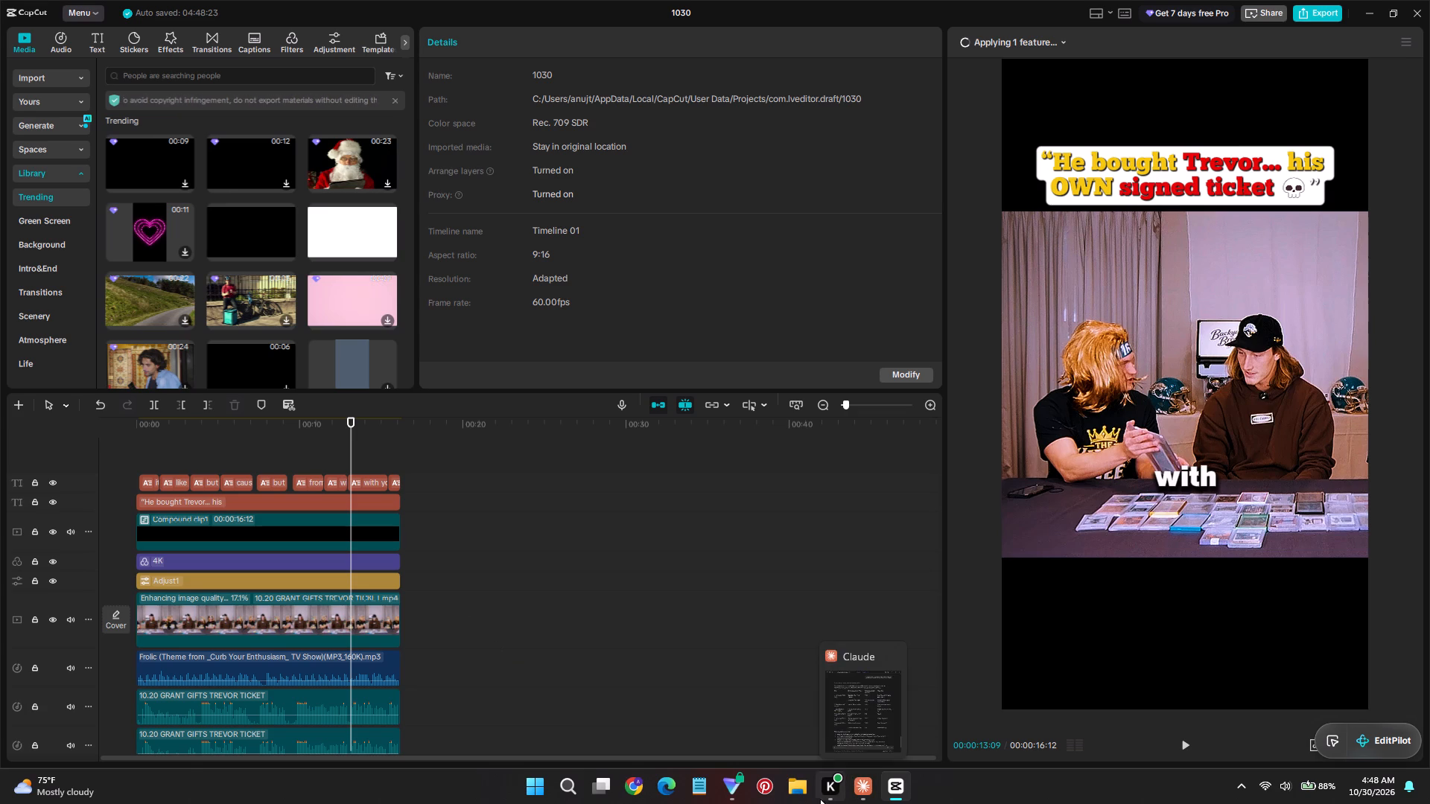
# Switch to Pinterest.
pyautogui.click(761, 786)
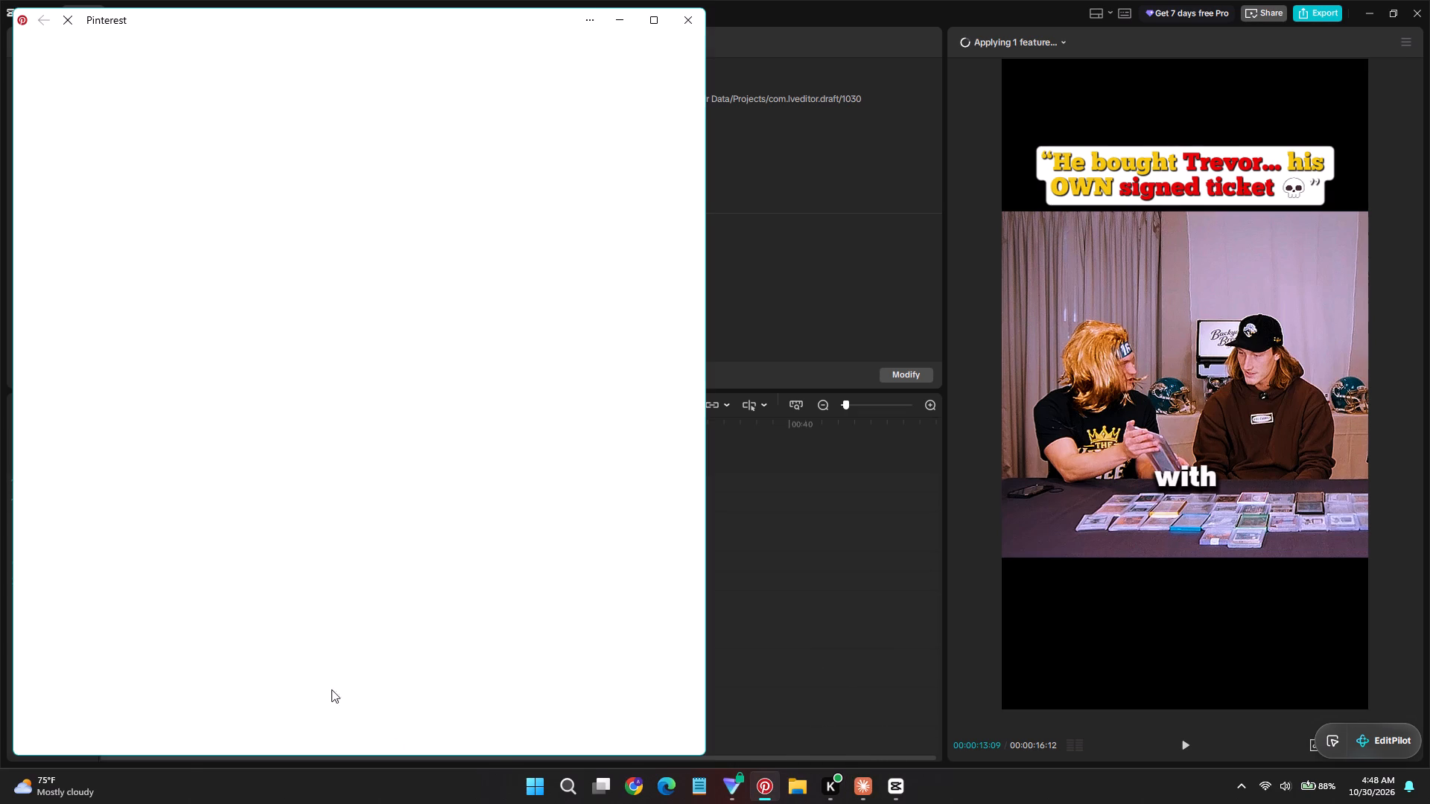
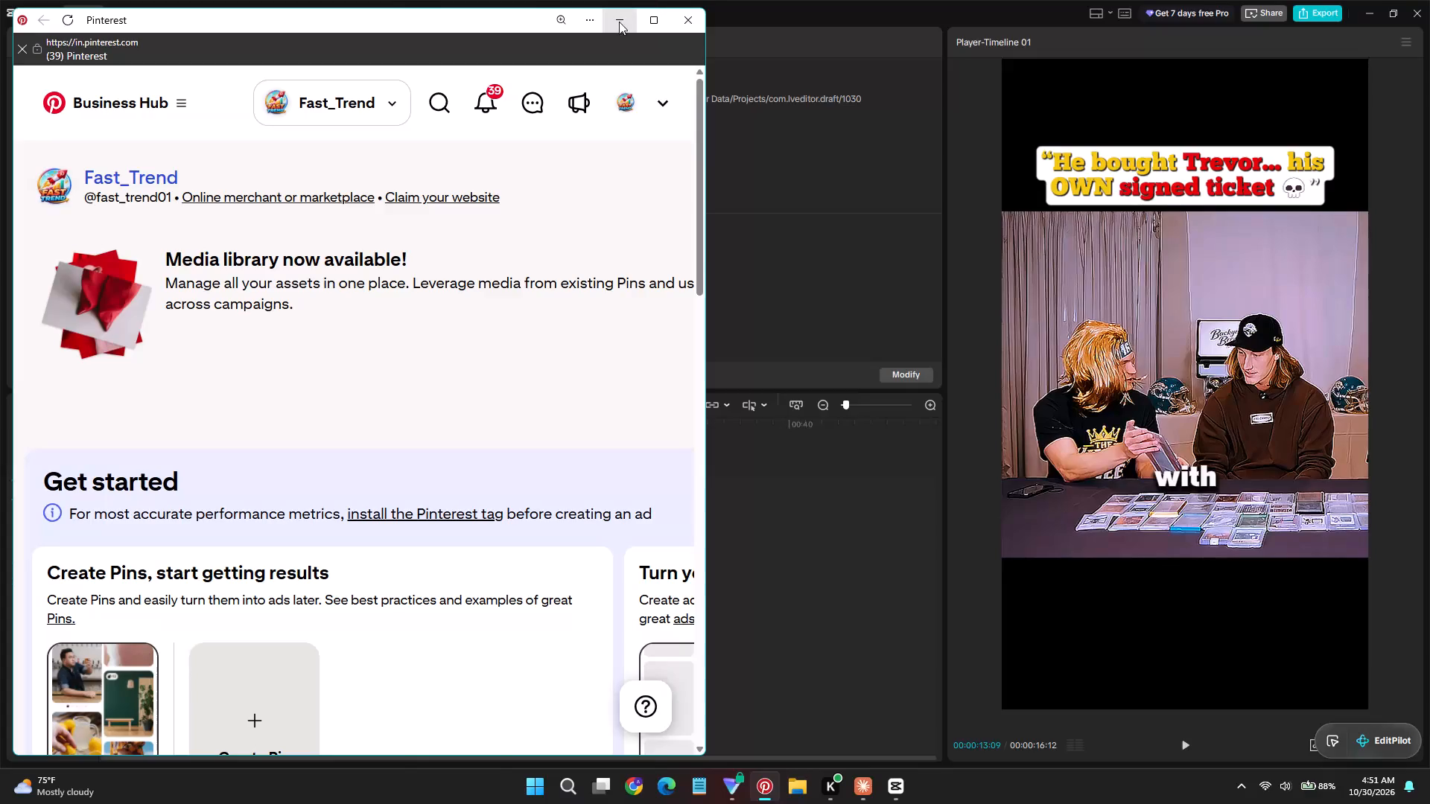
# Return to CapCut and play back the last few seconds of the short from about 0:13.
pyautogui.click(619, 22)
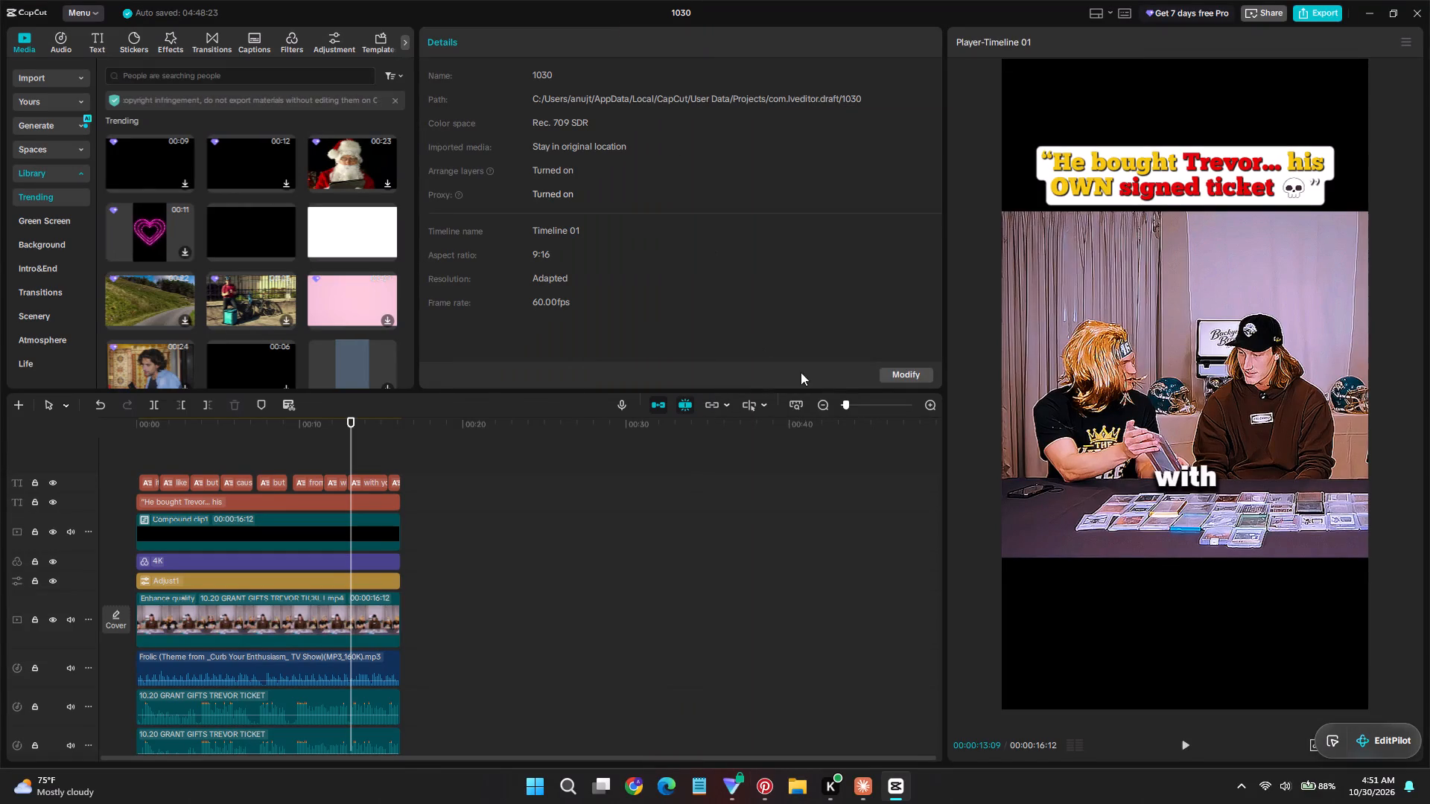
pyautogui.press('space')
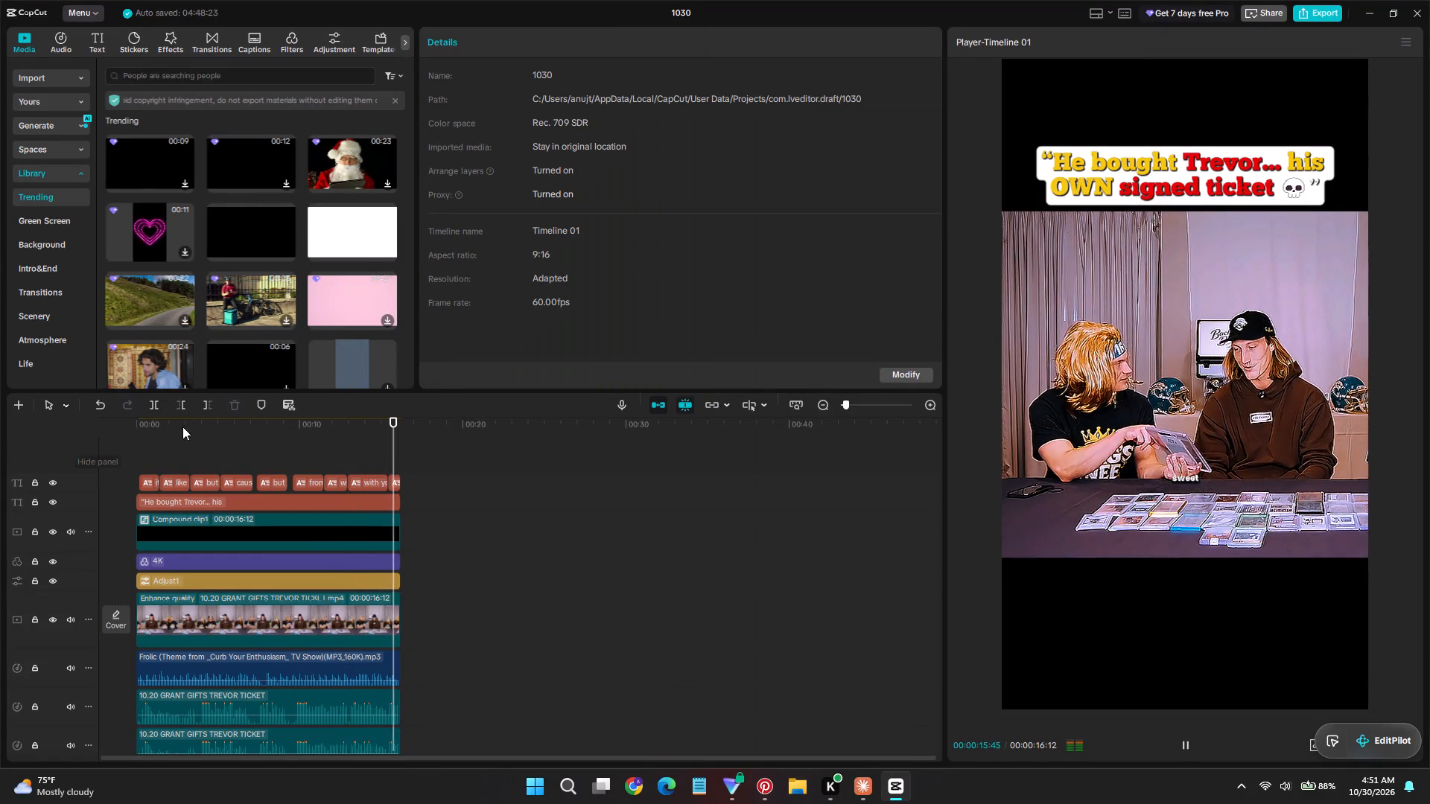
# Compare the main video clip's opening frame with and without Enhance quality, leaving the enhancement off.
pyautogui.moveTo(207, 427); pyautogui.dragTo(121, 429)
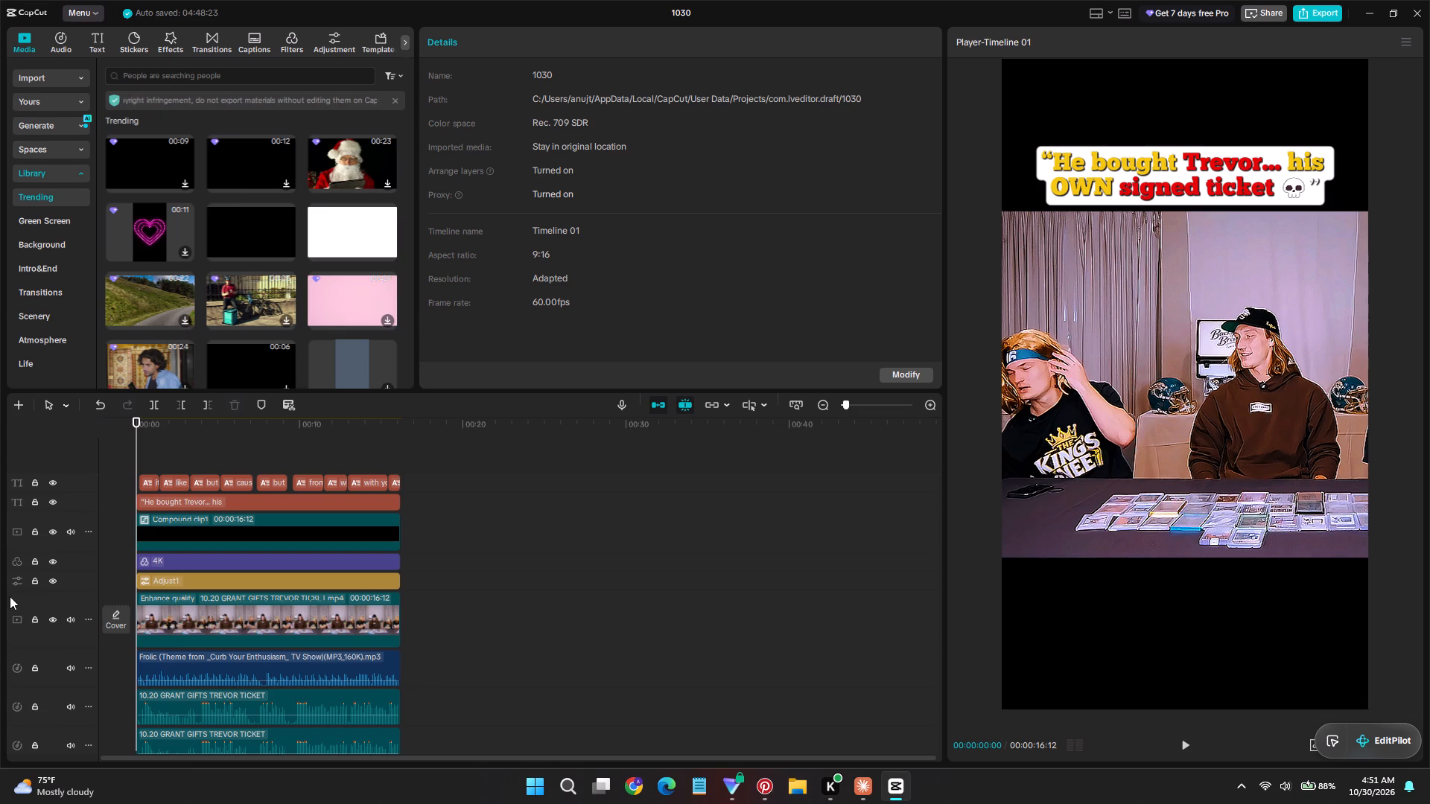
pyautogui.click(235, 635)
pyautogui.scroll(-2, 506, 353)
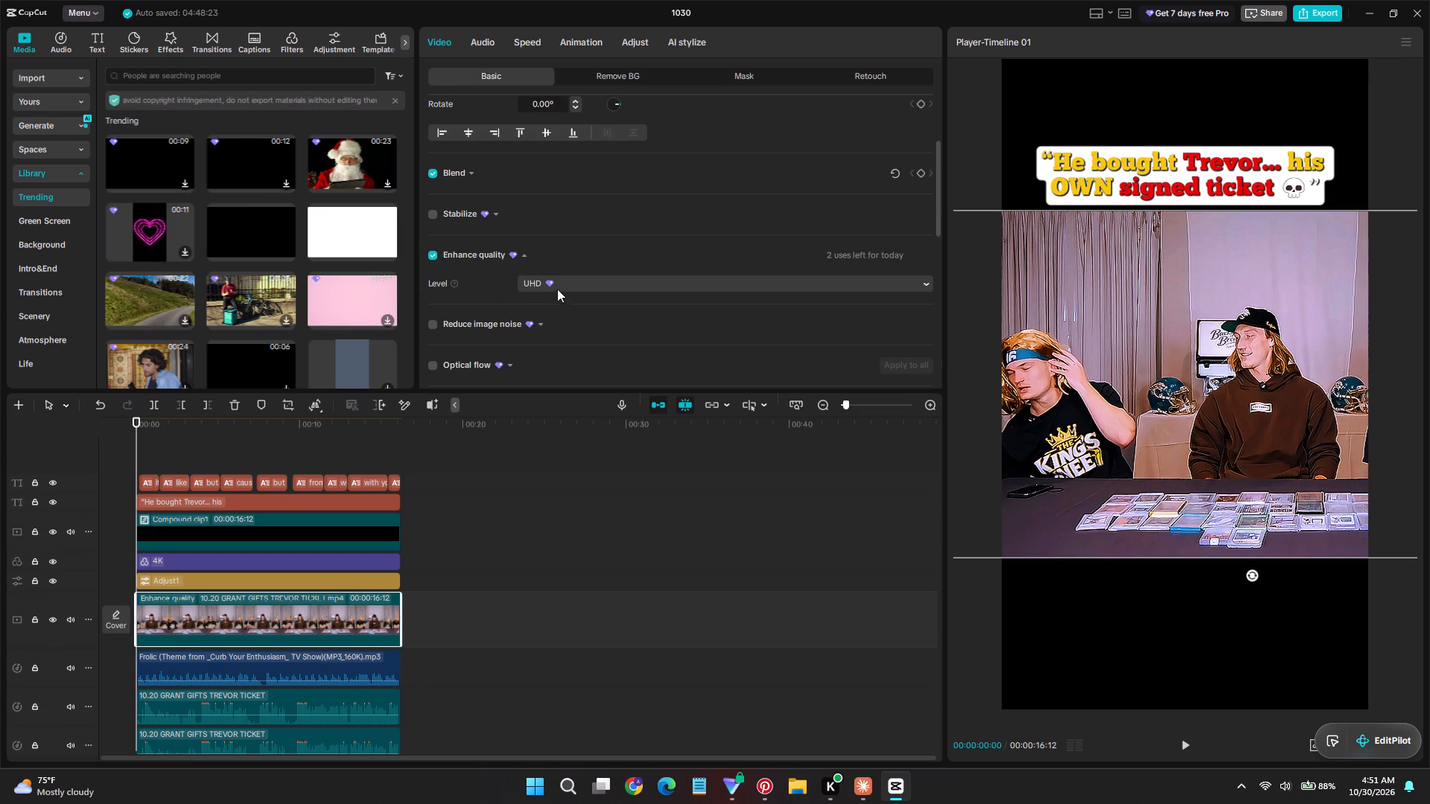
pyautogui.click(918, 286)
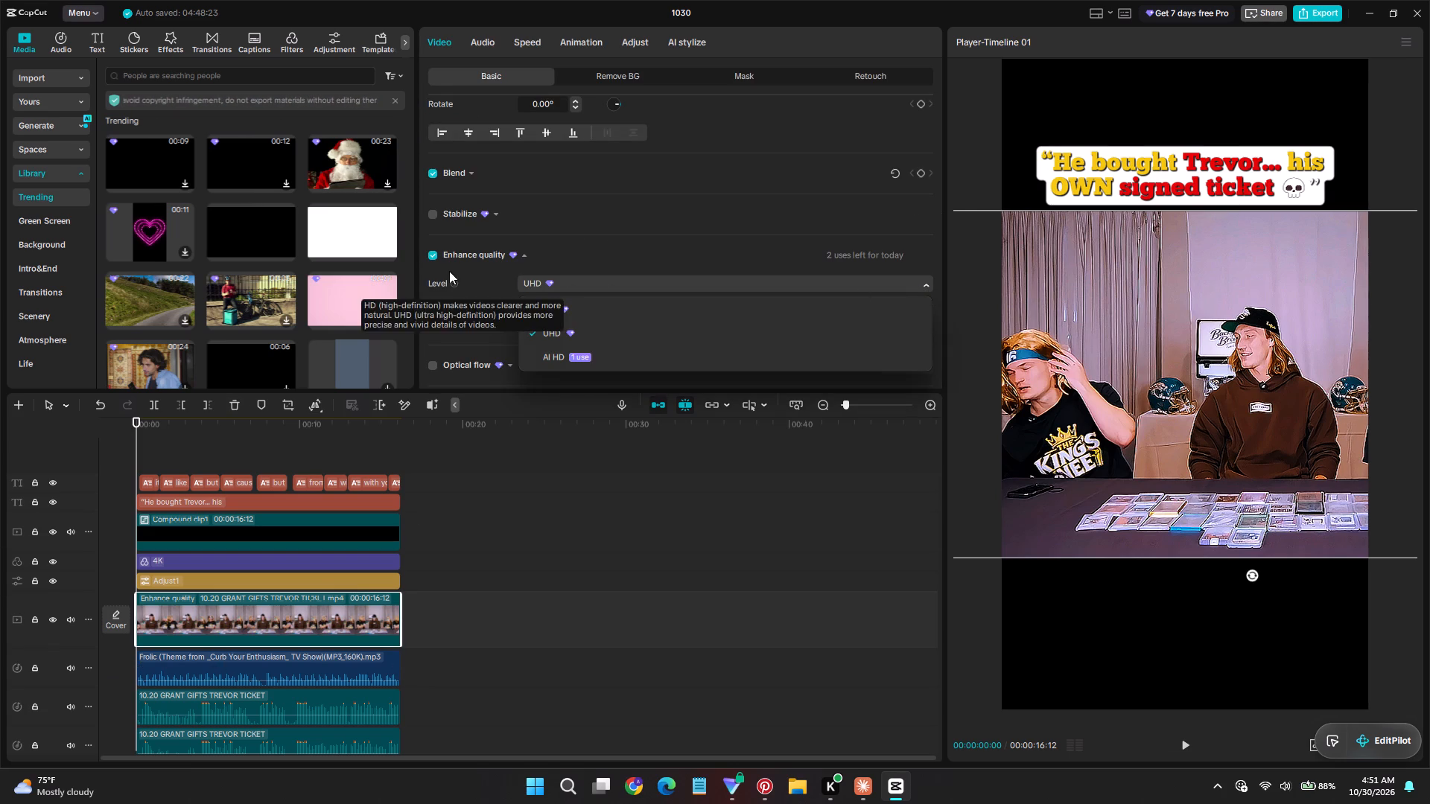
pyautogui.click(431, 251)
pyautogui.click(431, 251)
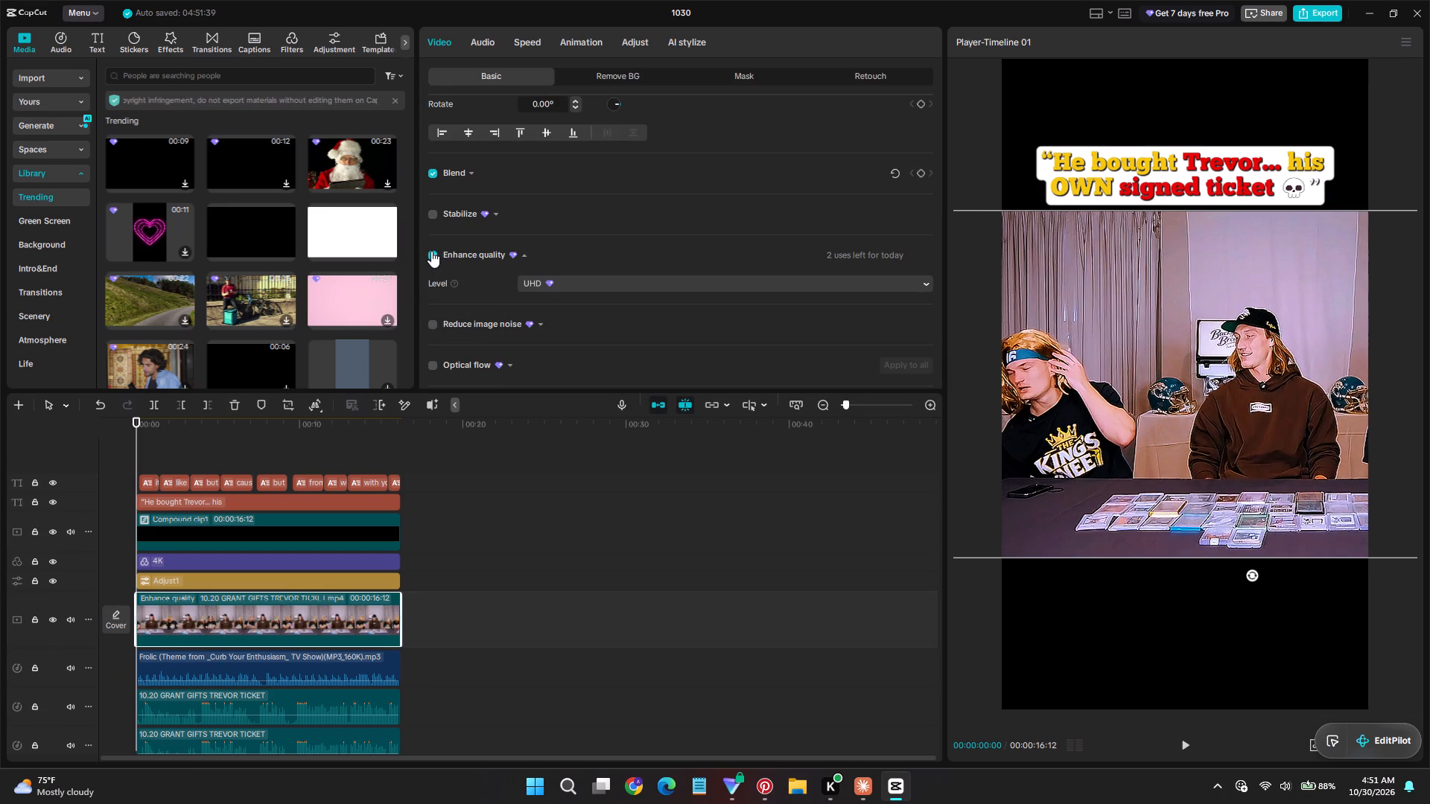
pyautogui.click(431, 251)
pyautogui.click(431, 251)
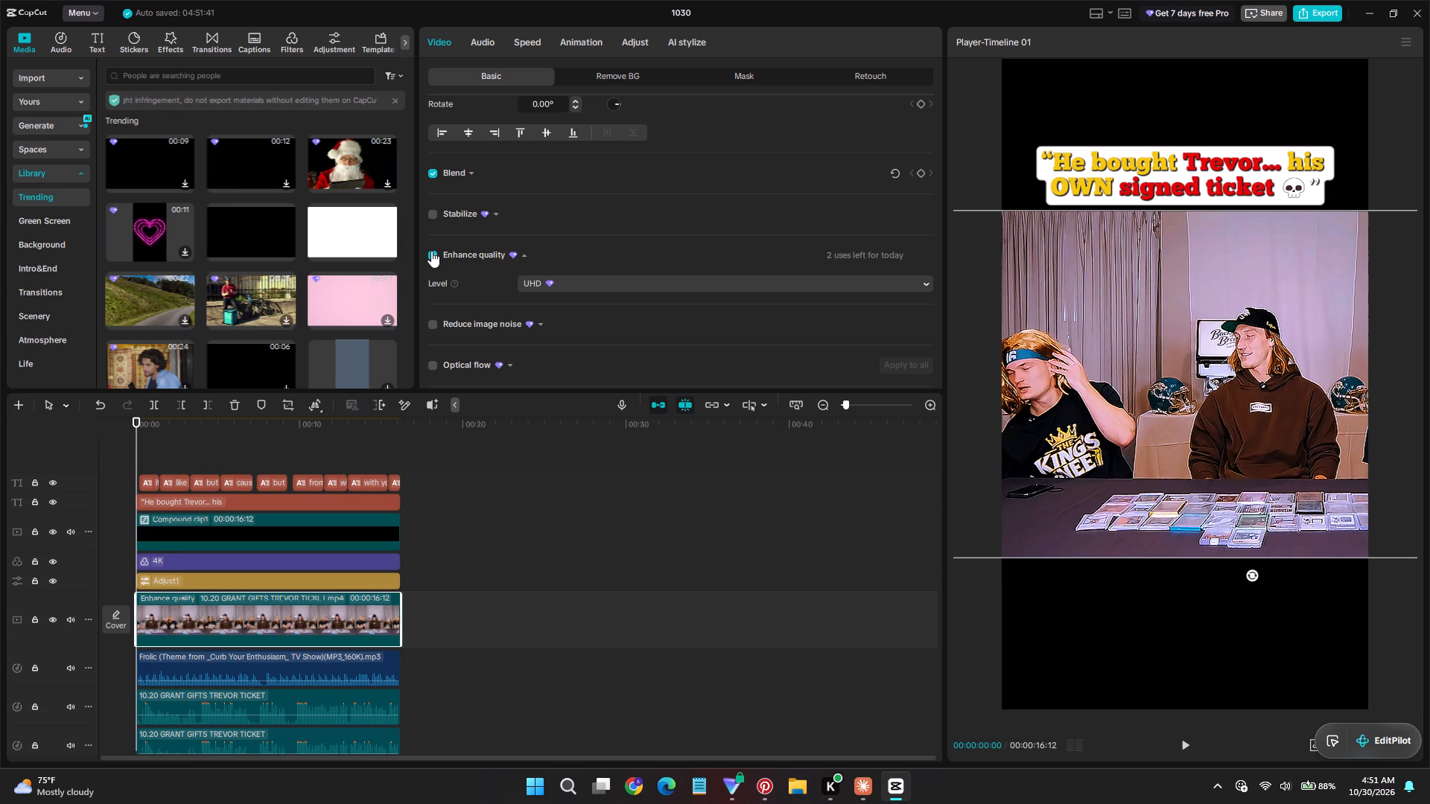
pyautogui.click(431, 251)
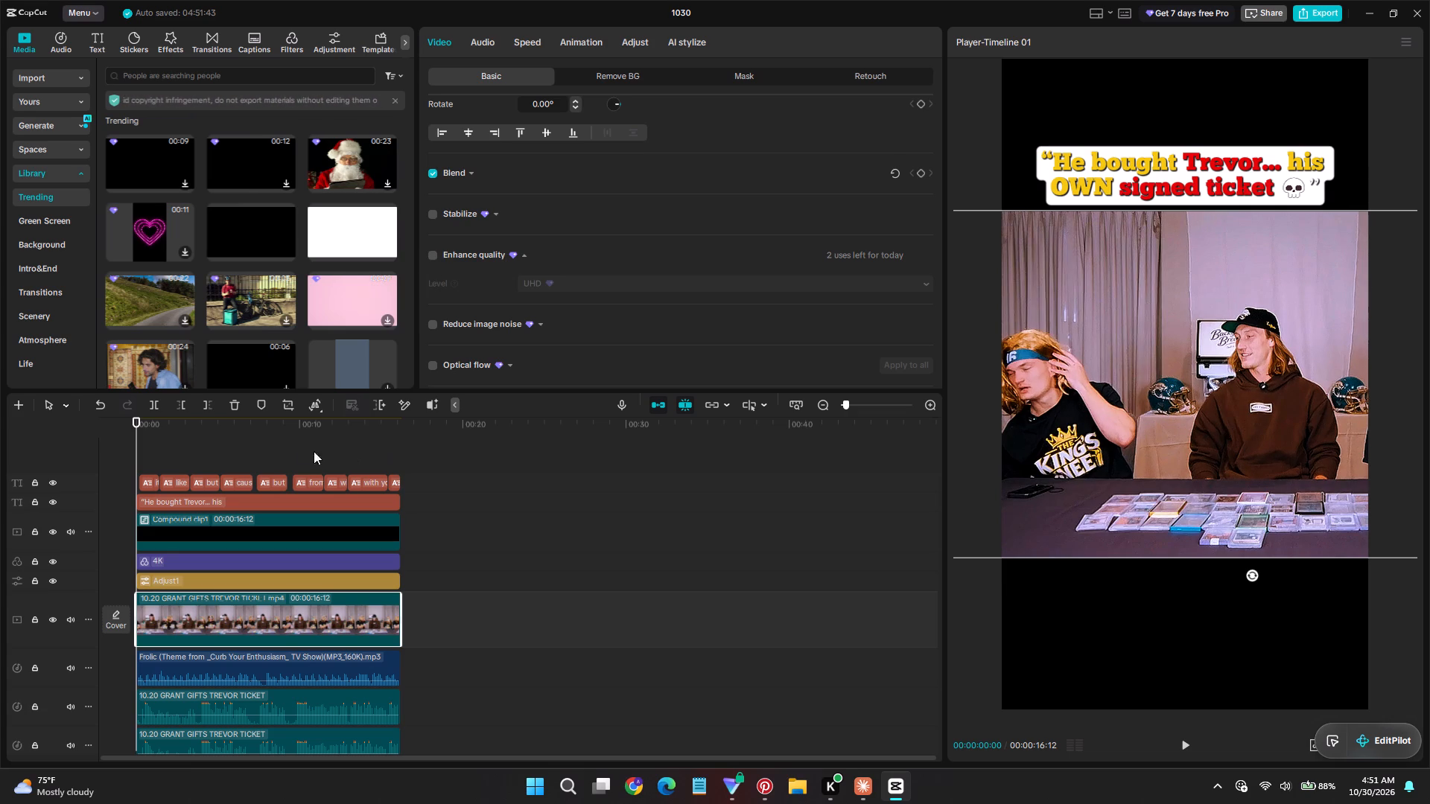